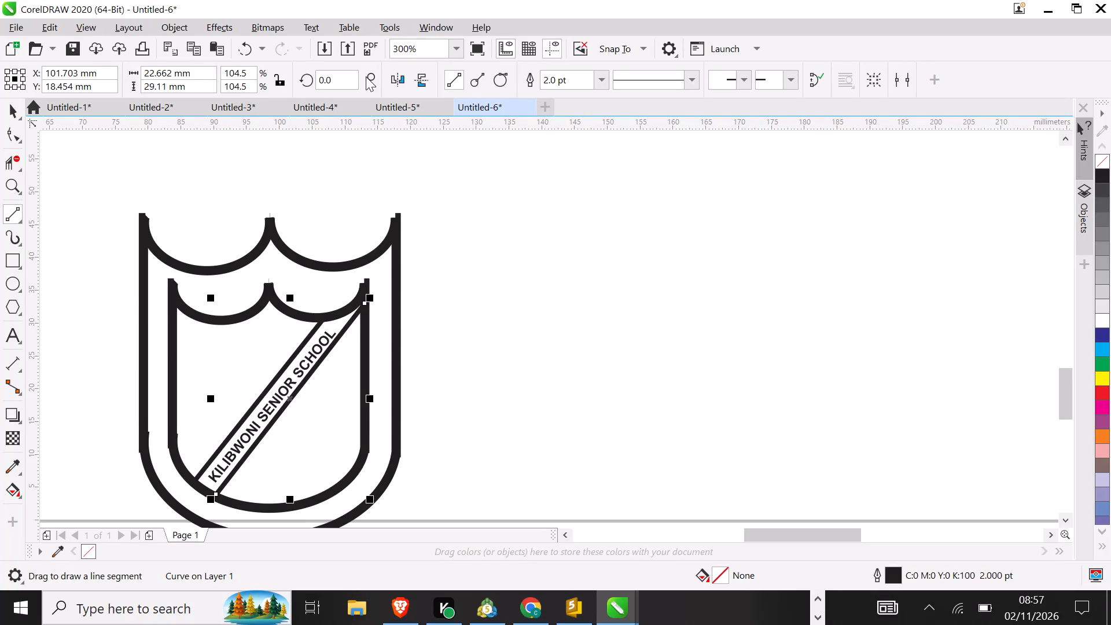
# Select the complete Kilibwoni Senior School shield and stretch it horizontally to about 47 mm wide.
pyautogui.click(18, 116)
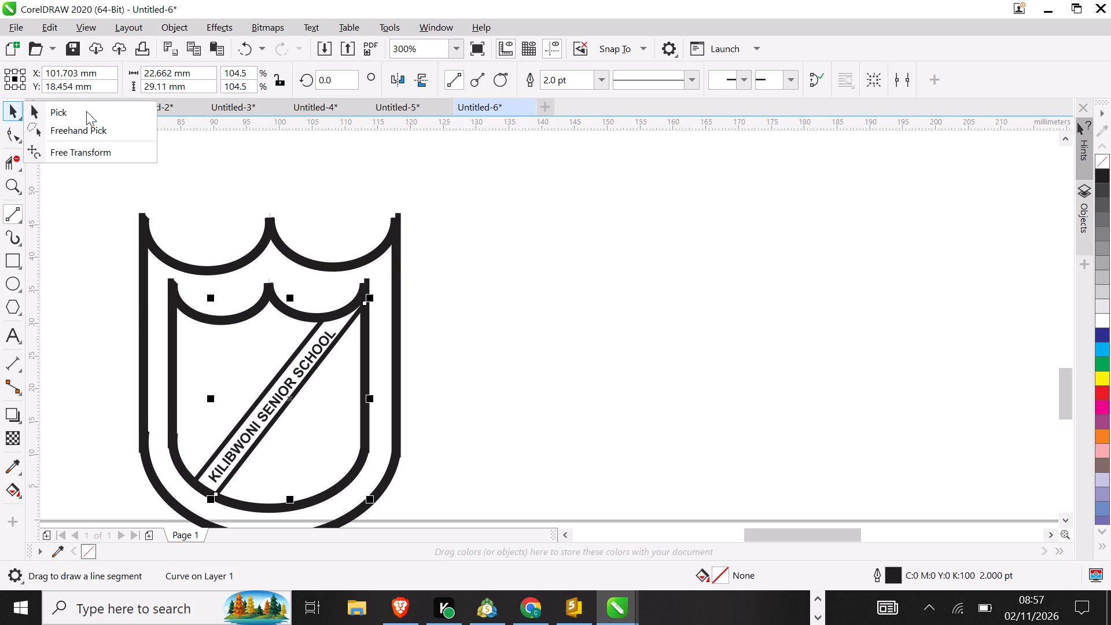
pyautogui.click(97, 108)
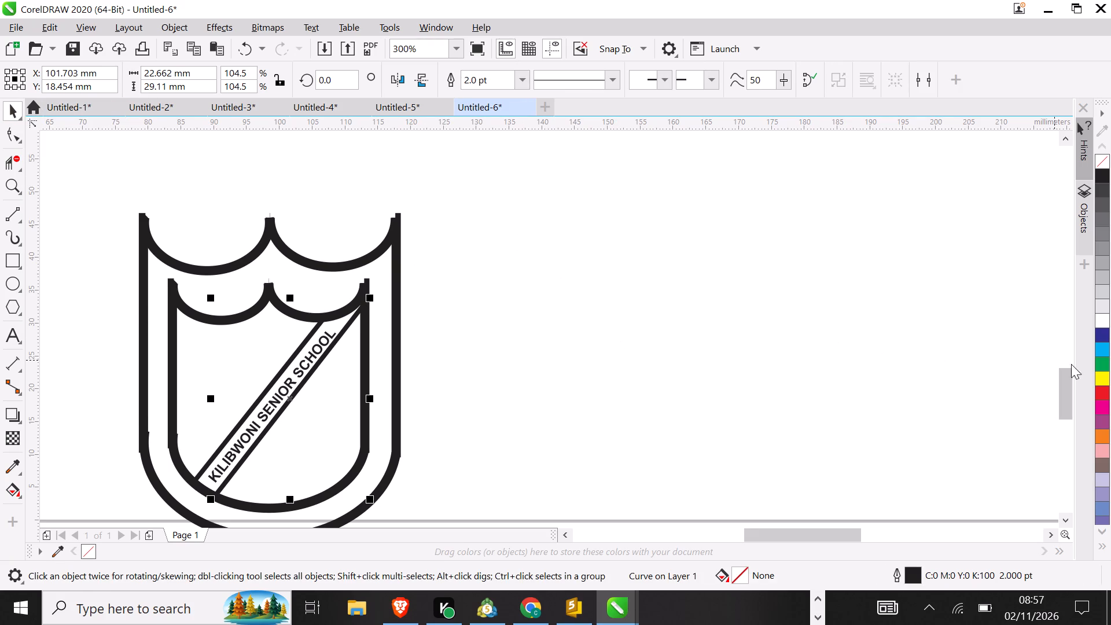
pyautogui.moveTo(1072, 394); pyautogui.dragTo(1070, 407)
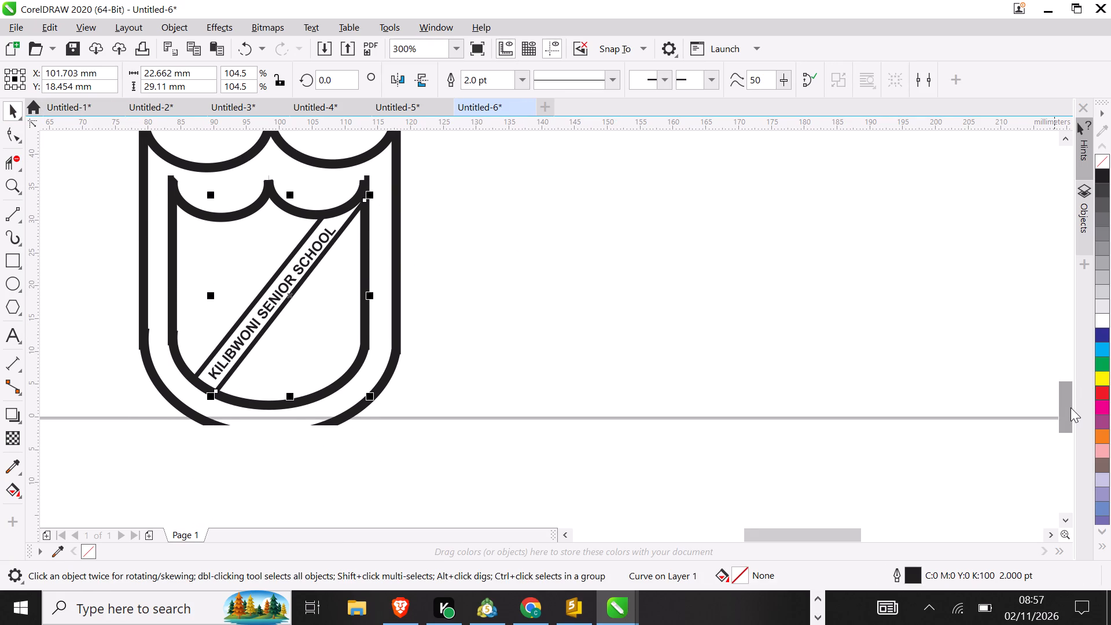
pyautogui.press('r')
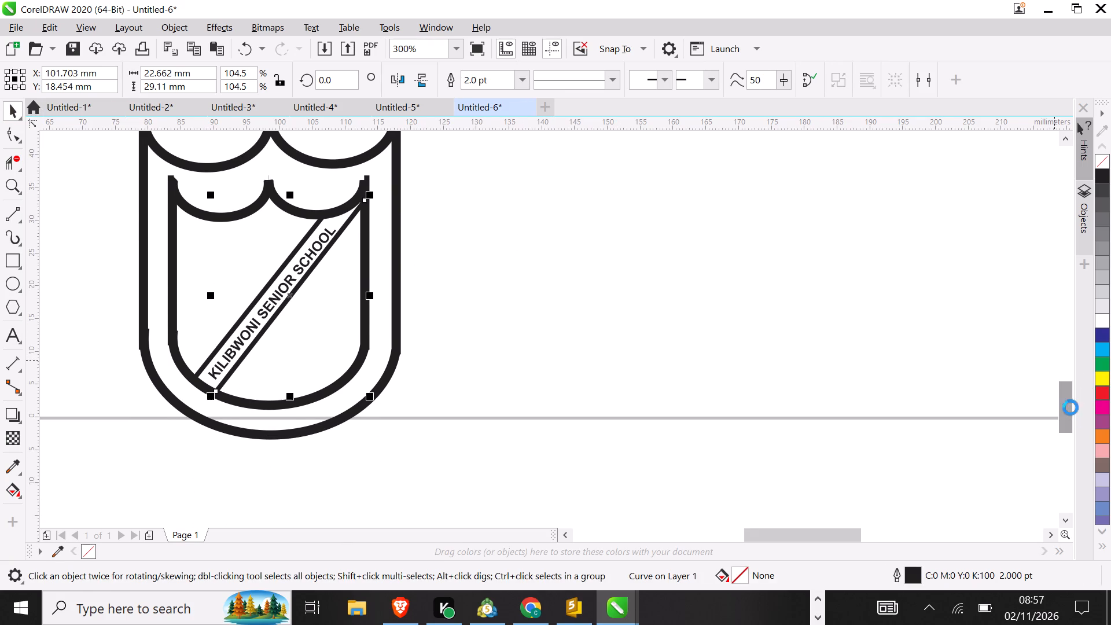
pyautogui.press('t')
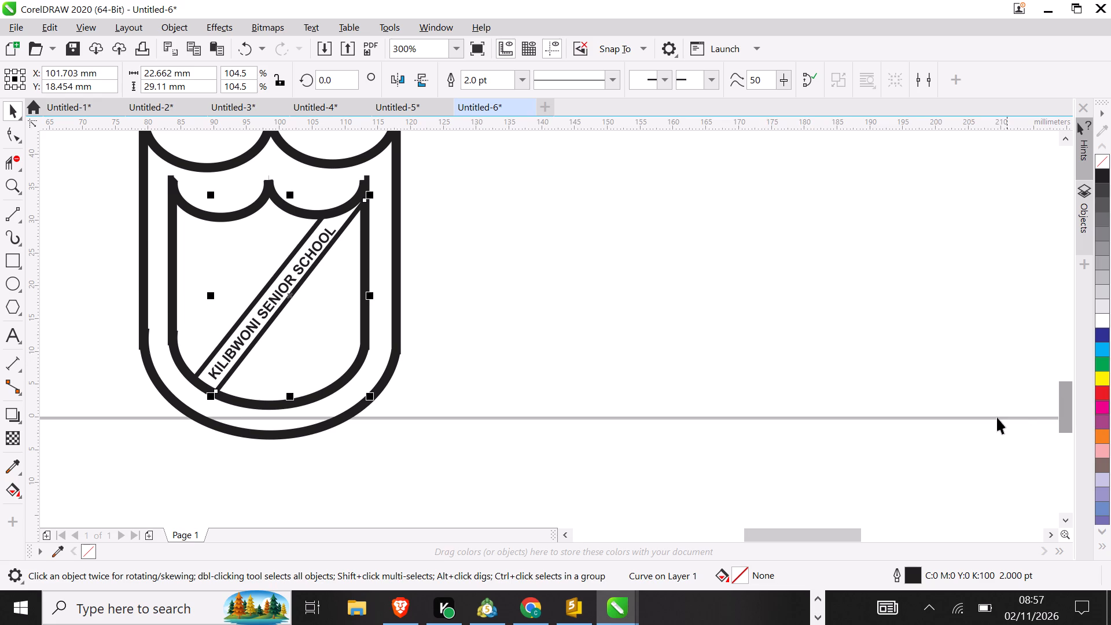
pyautogui.click(997, 417)
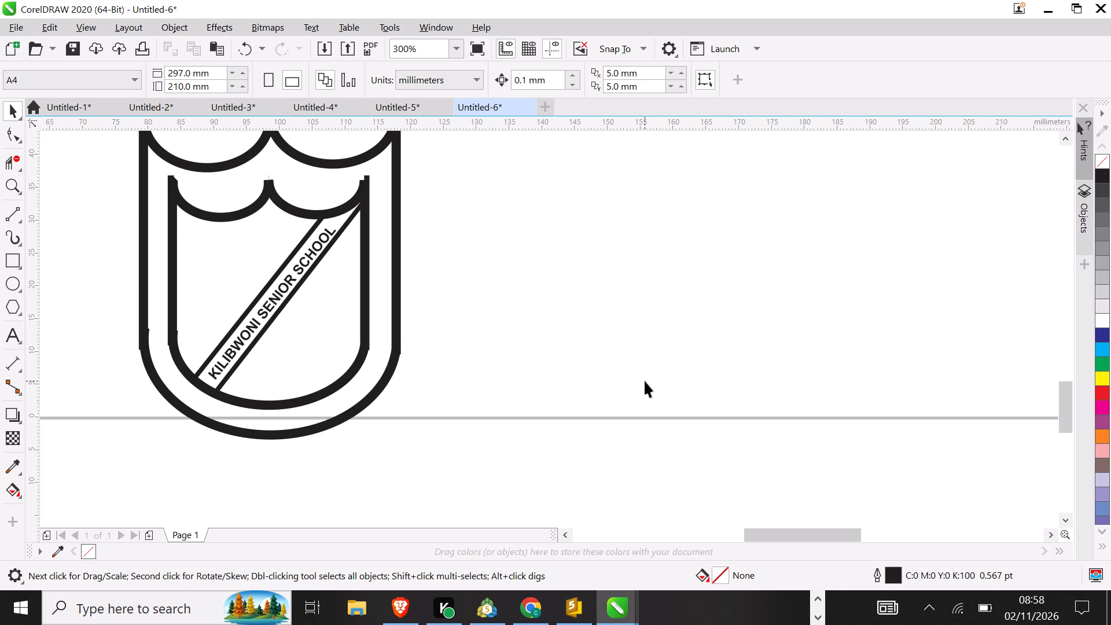
pyautogui.hotkey('ctrl', '-')
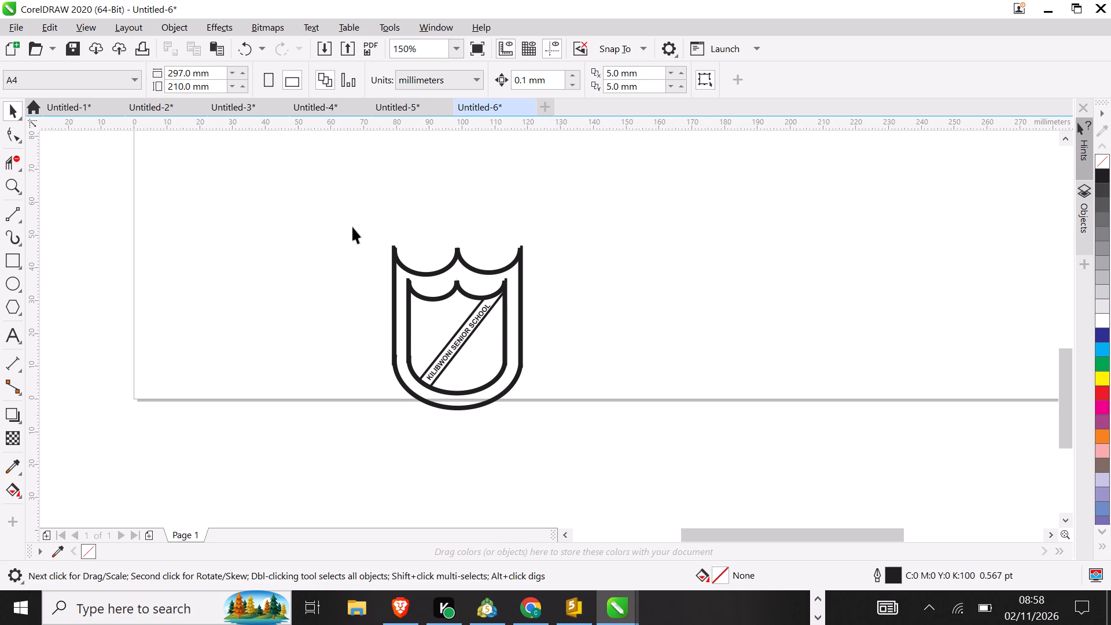
pyautogui.moveTo(355, 223); pyautogui.dragTo(560, 444)
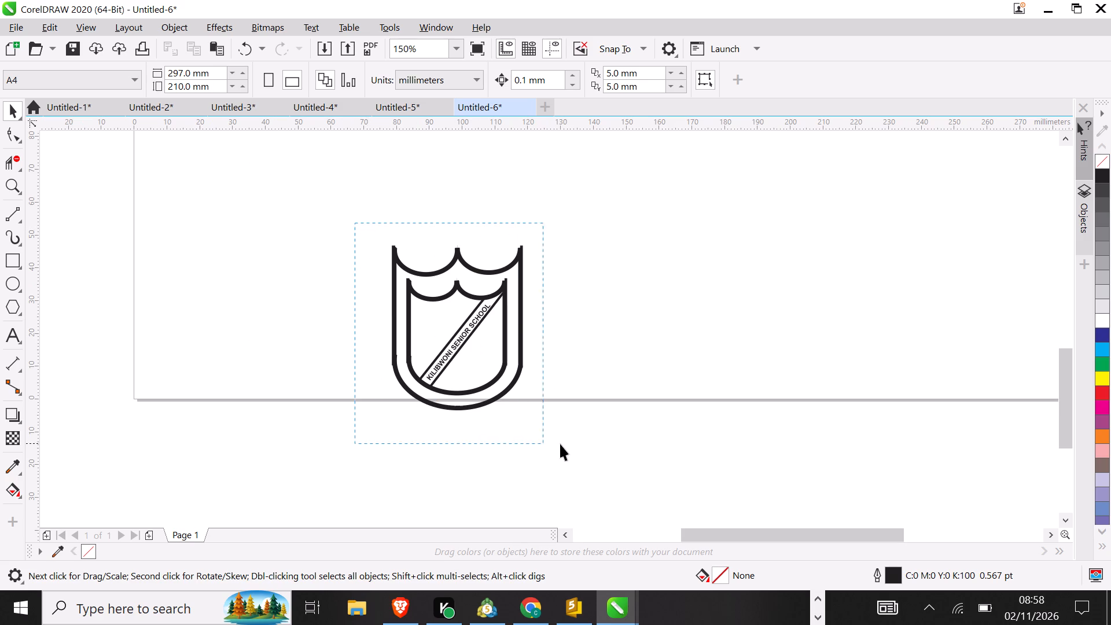
pyautogui.moveTo(560, 444); pyautogui.dragTo(566, 444)
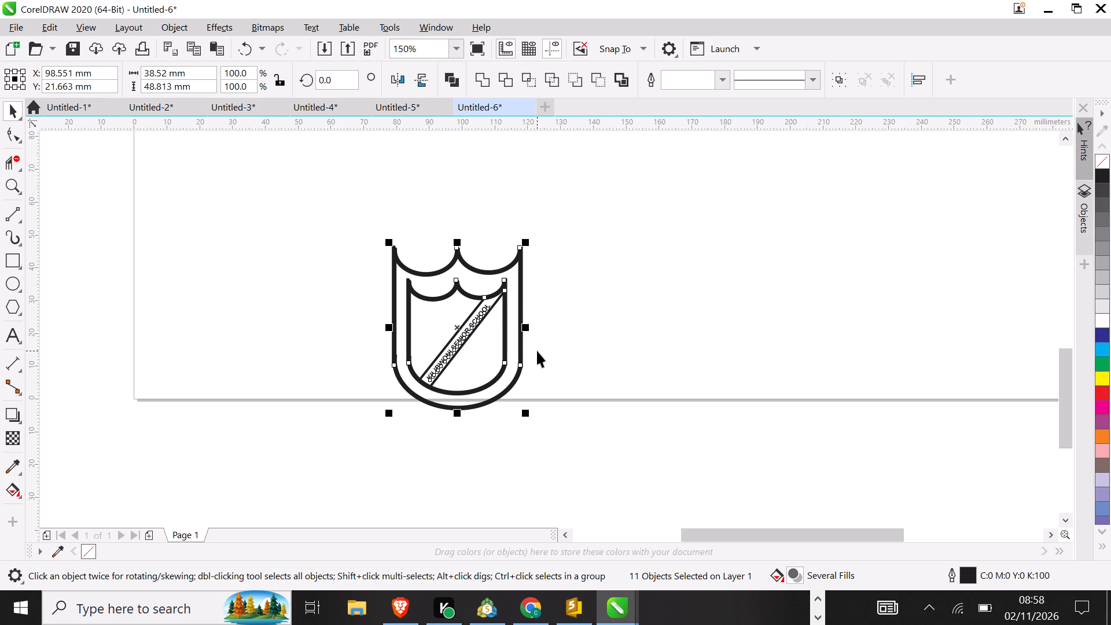
pyautogui.moveTo(524, 329); pyautogui.dragTo(540, 328)
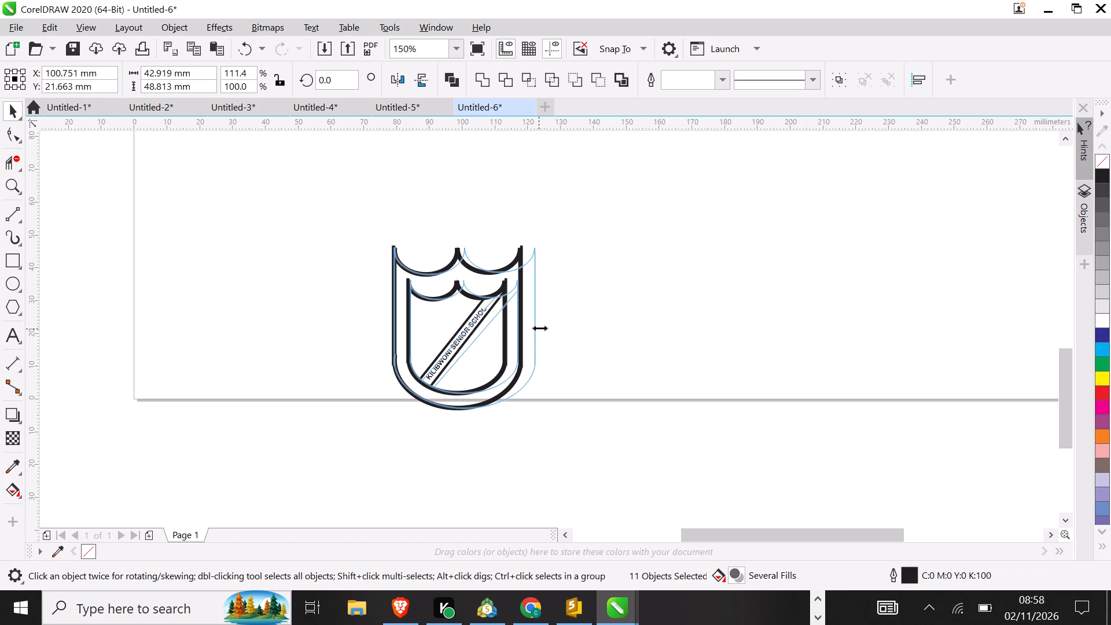
pyautogui.moveTo(540, 328); pyautogui.dragTo(552, 327)
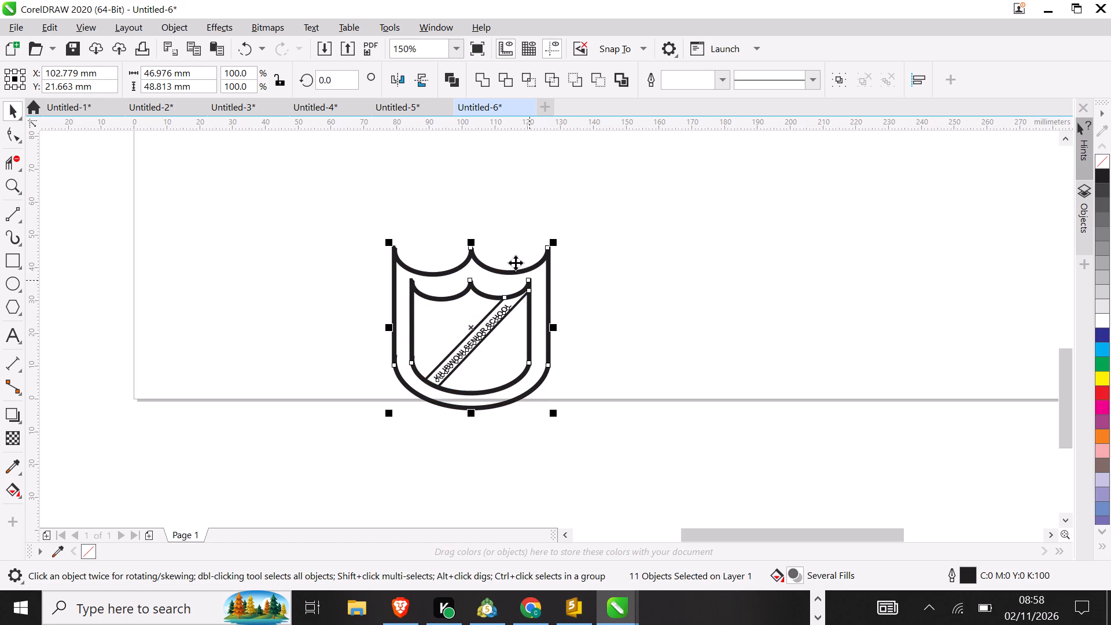
# Scale the Kilibwoni Senior School shield up proportionally from its corners to about 59.6 by 61.9 mm.
pyautogui.moveTo(553, 240); pyautogui.dragTo(555, 240)
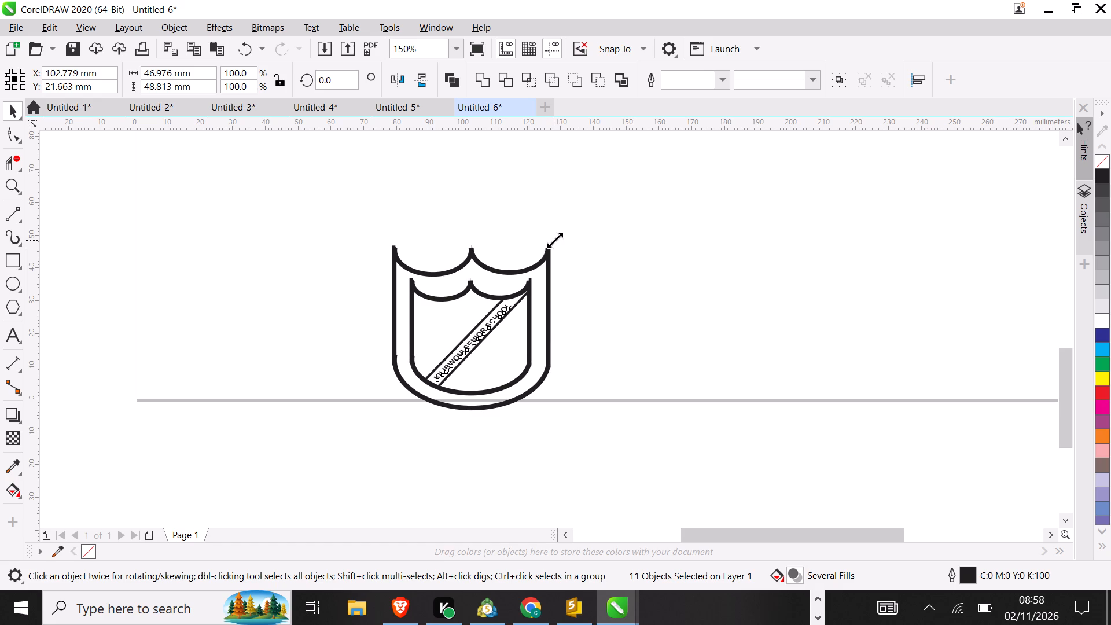
pyautogui.moveTo(555, 240); pyautogui.dragTo(565, 233)
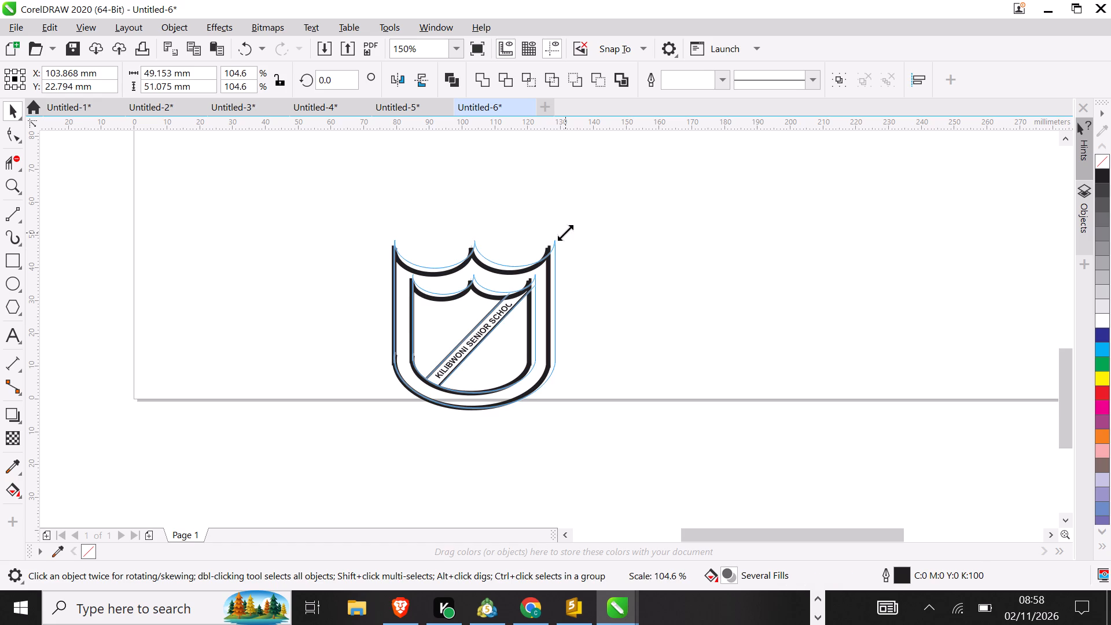
pyautogui.moveTo(565, 233); pyautogui.dragTo(575, 222)
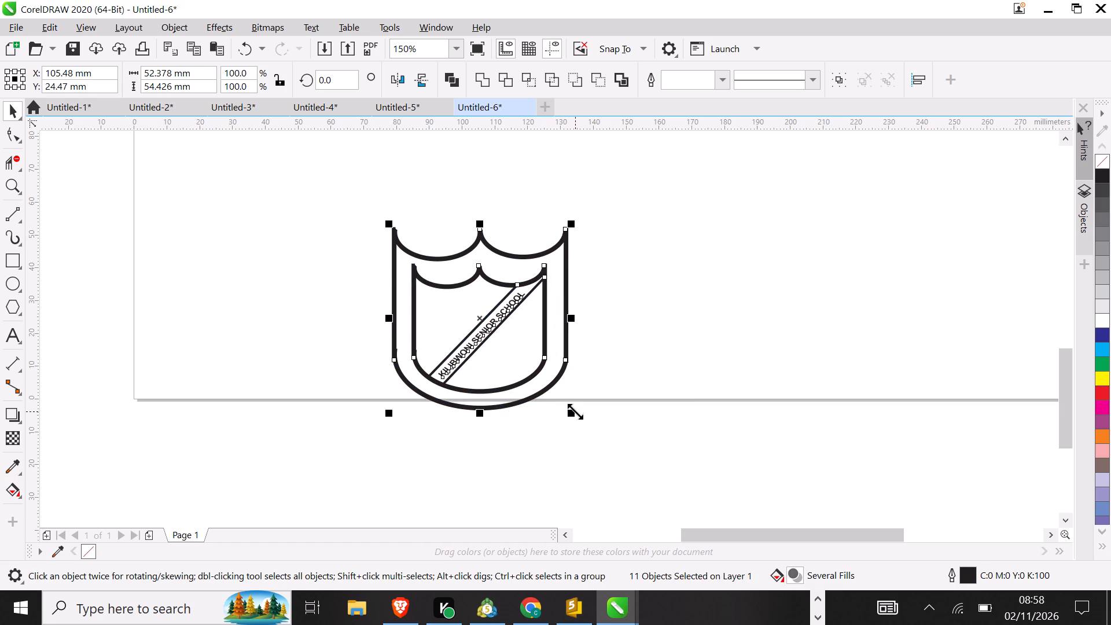
pyautogui.moveTo(575, 411); pyautogui.dragTo(562, 405)
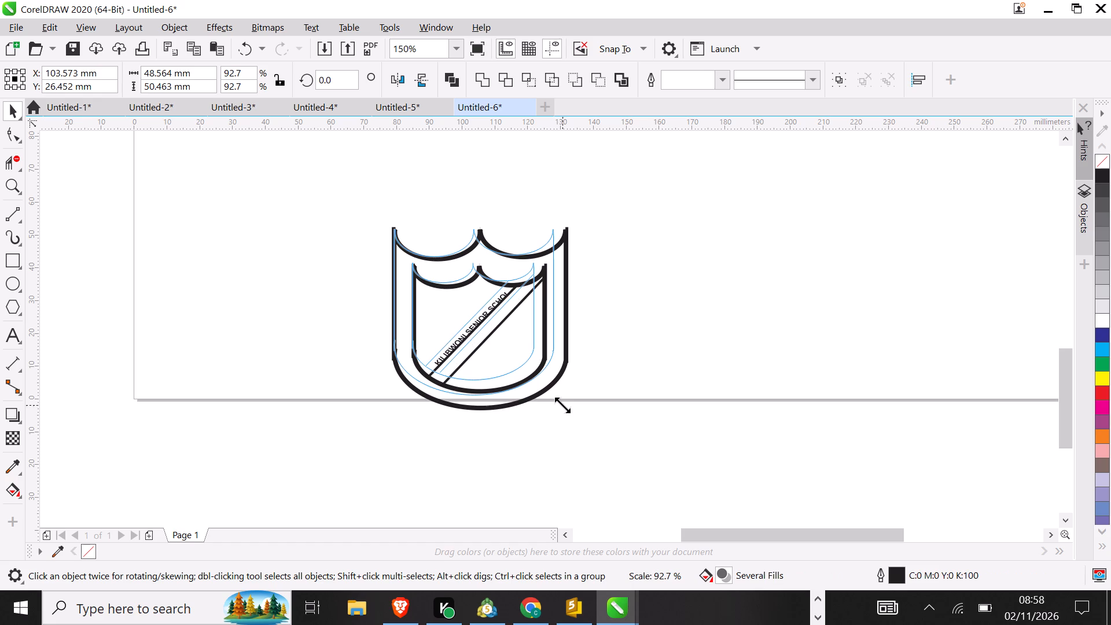
pyautogui.moveTo(562, 405); pyautogui.dragTo(590, 405)
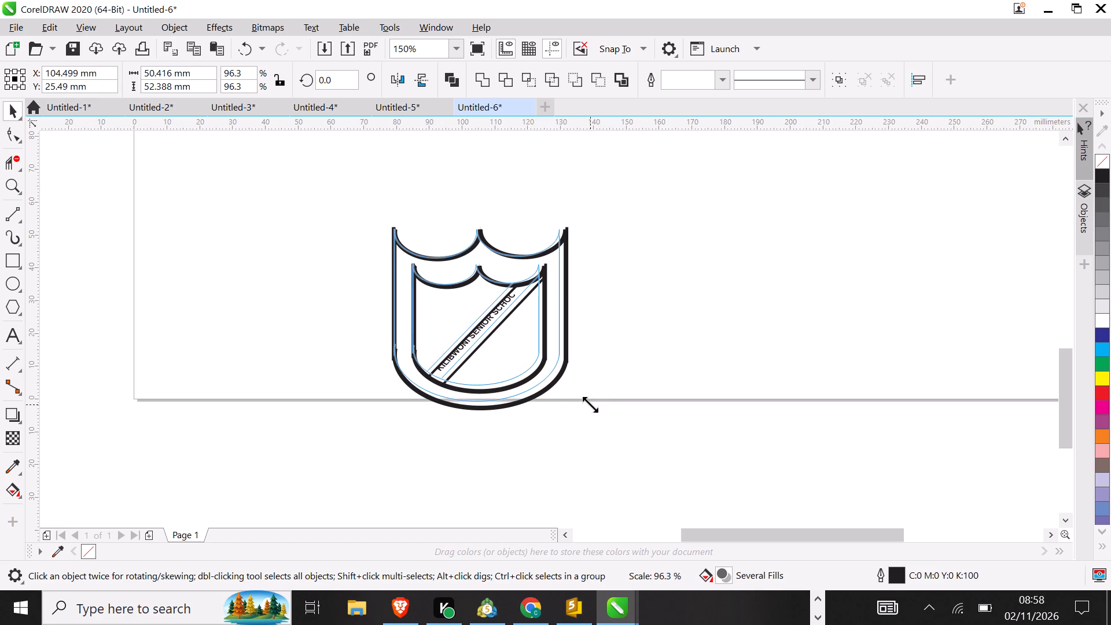
pyautogui.moveTo(590, 405); pyautogui.dragTo(608, 409)
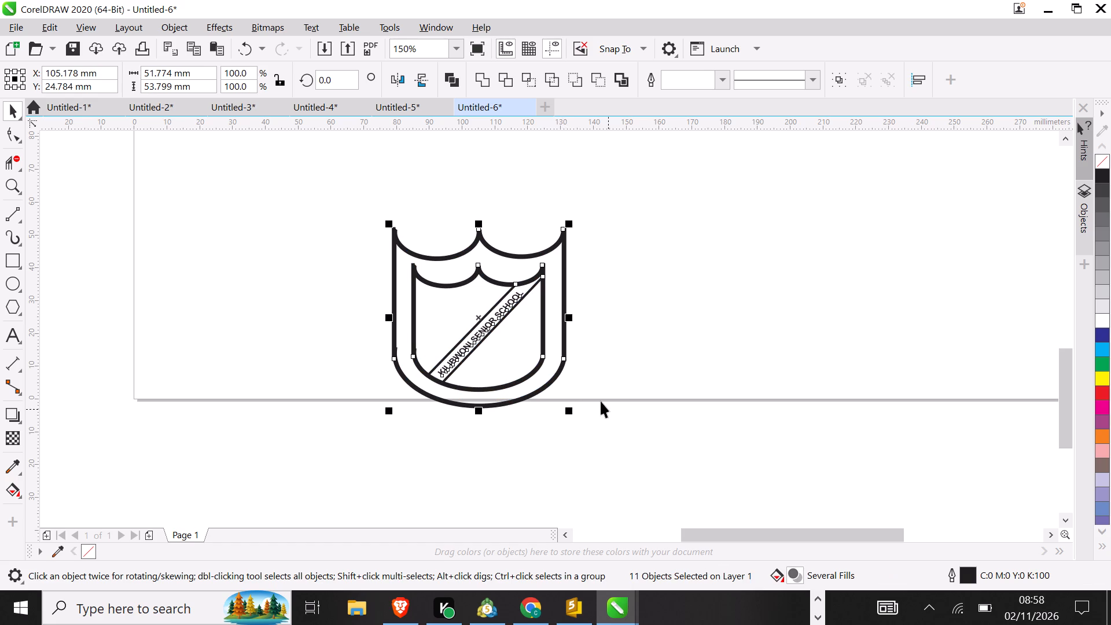
pyautogui.moveTo(568, 409); pyautogui.dragTo(595, 433)
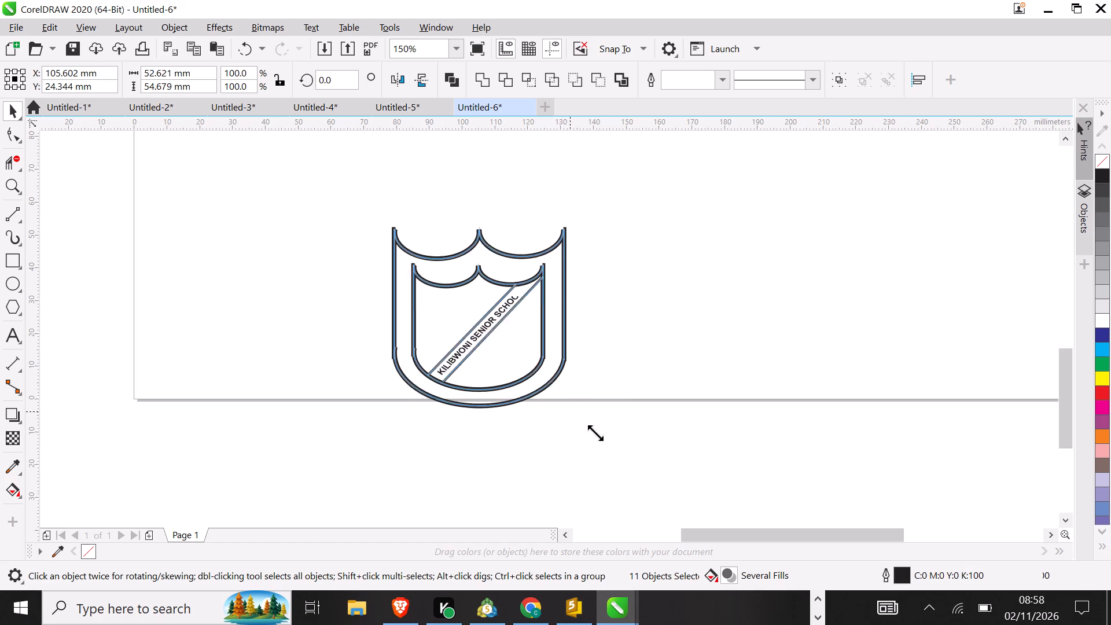
pyautogui.moveTo(595, 433); pyautogui.dragTo(599, 436)
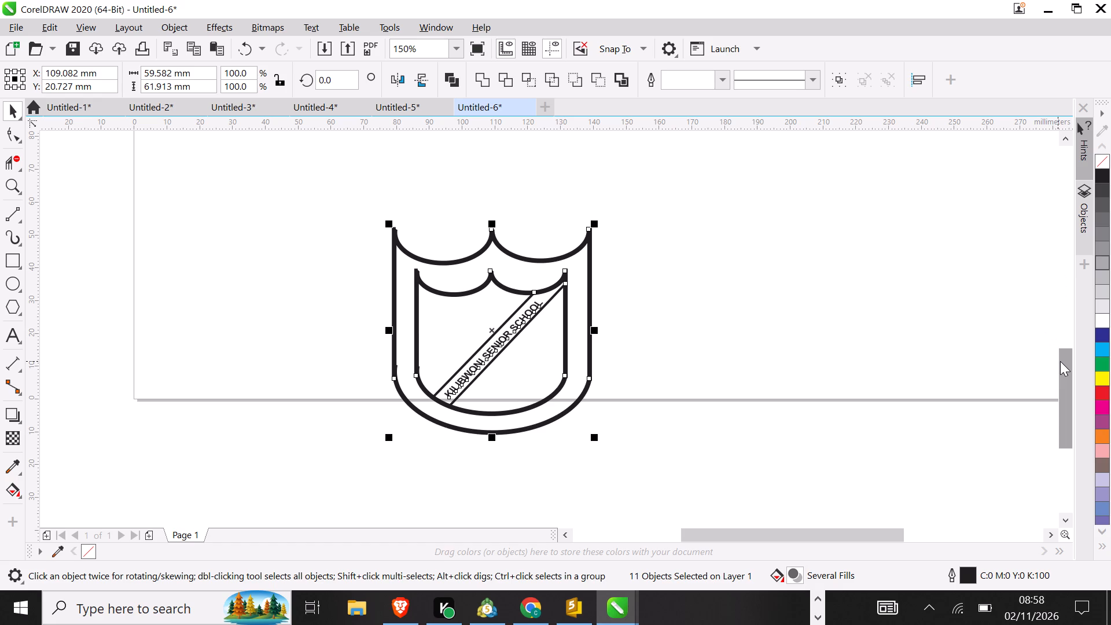
# Copy the open book from the IN GOD WE EXCEL badge to the empty area below and right of that badge.
pyautogui.moveTo(1060, 361); pyautogui.dragTo(1058, 259)
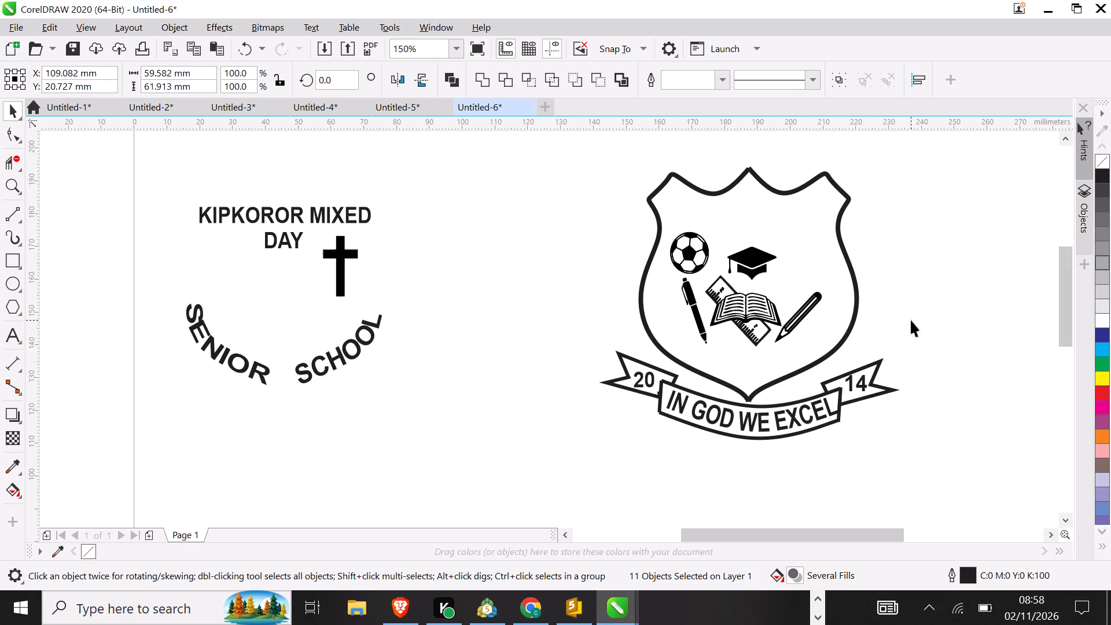
pyautogui.click(741, 314)
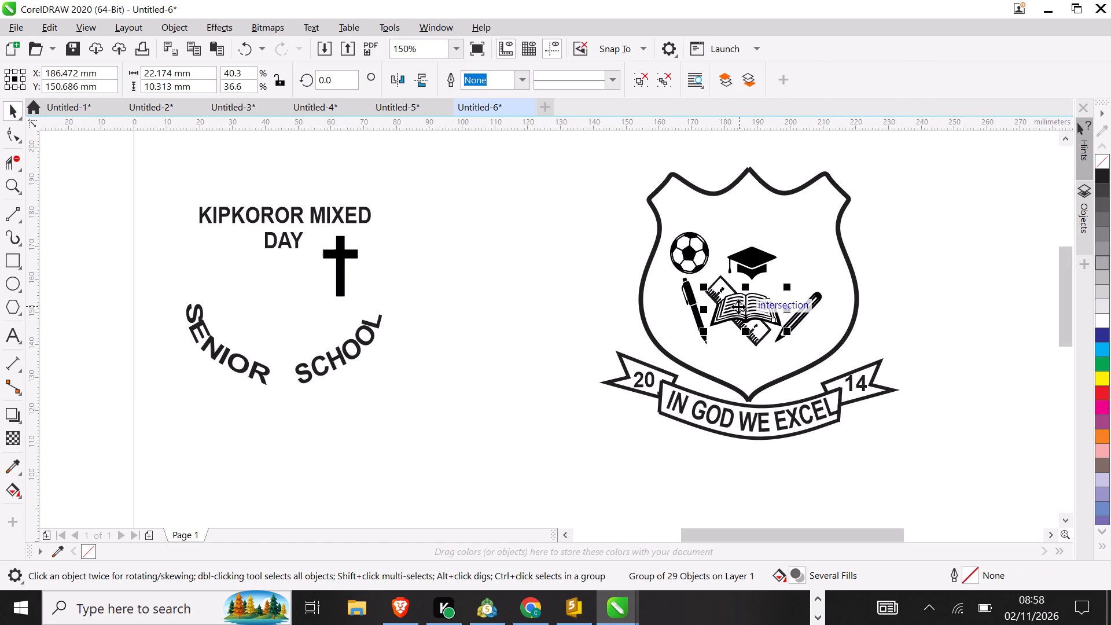
pyautogui.rightClick(738, 307)
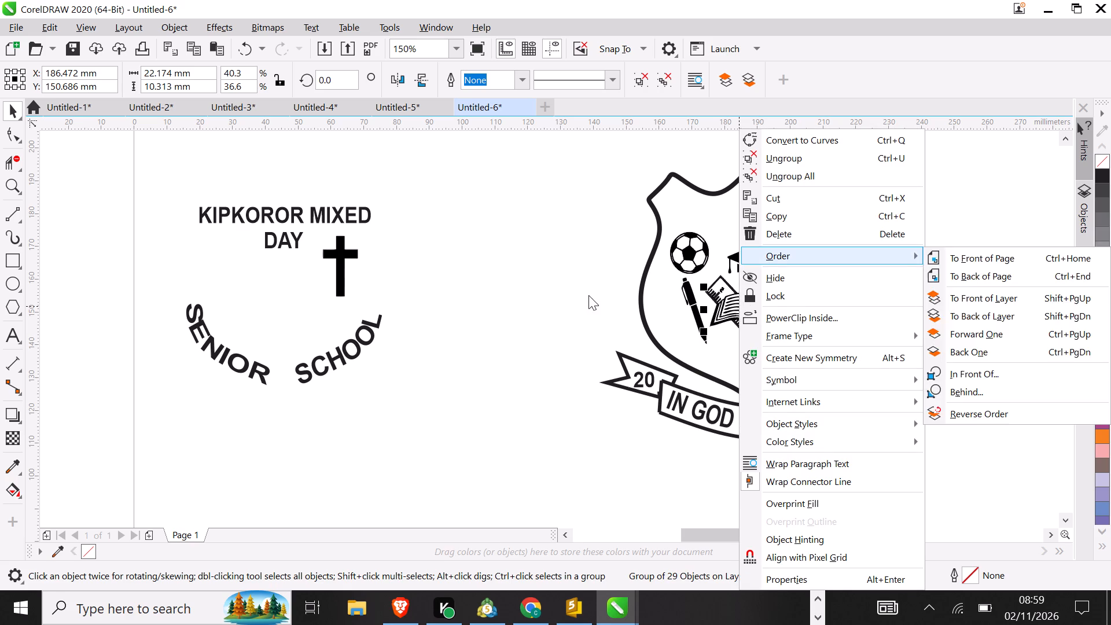
pyautogui.click(588, 295)
pyautogui.moveTo(759, 305); pyautogui.dragTo(763, 306, button='right')
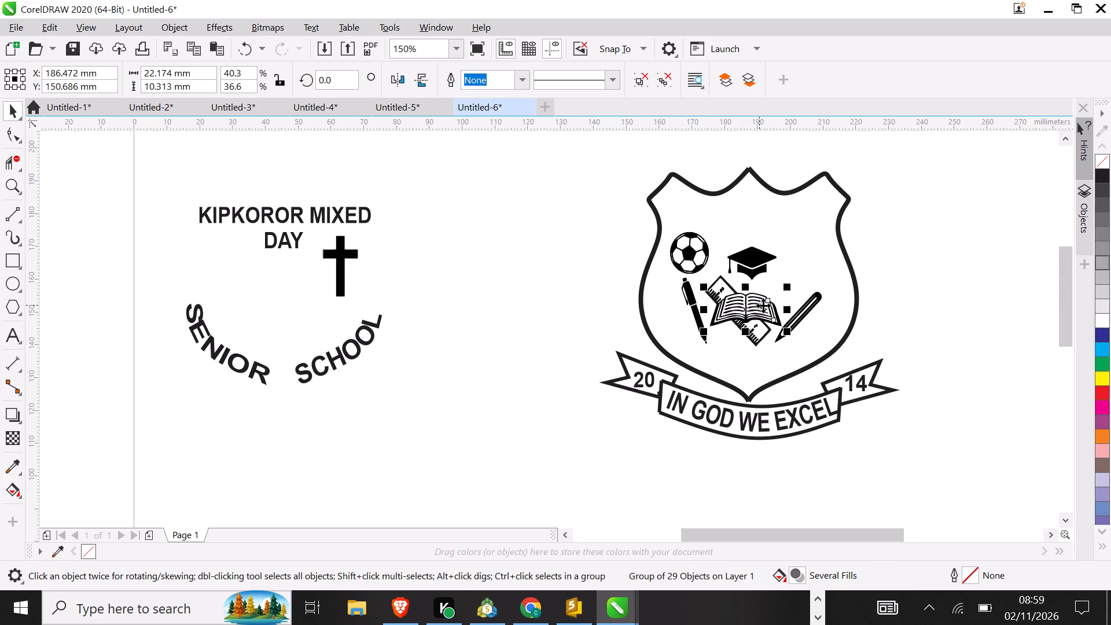
pyautogui.moveTo(763, 306); pyautogui.dragTo(995, 450, button='right')
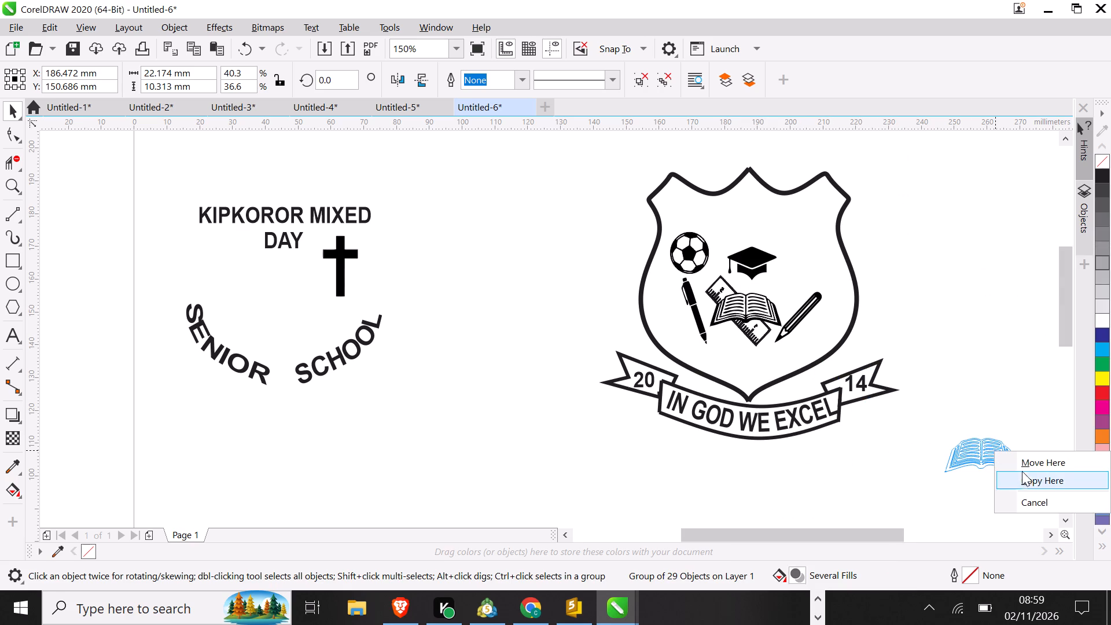
pyautogui.click(1022, 475)
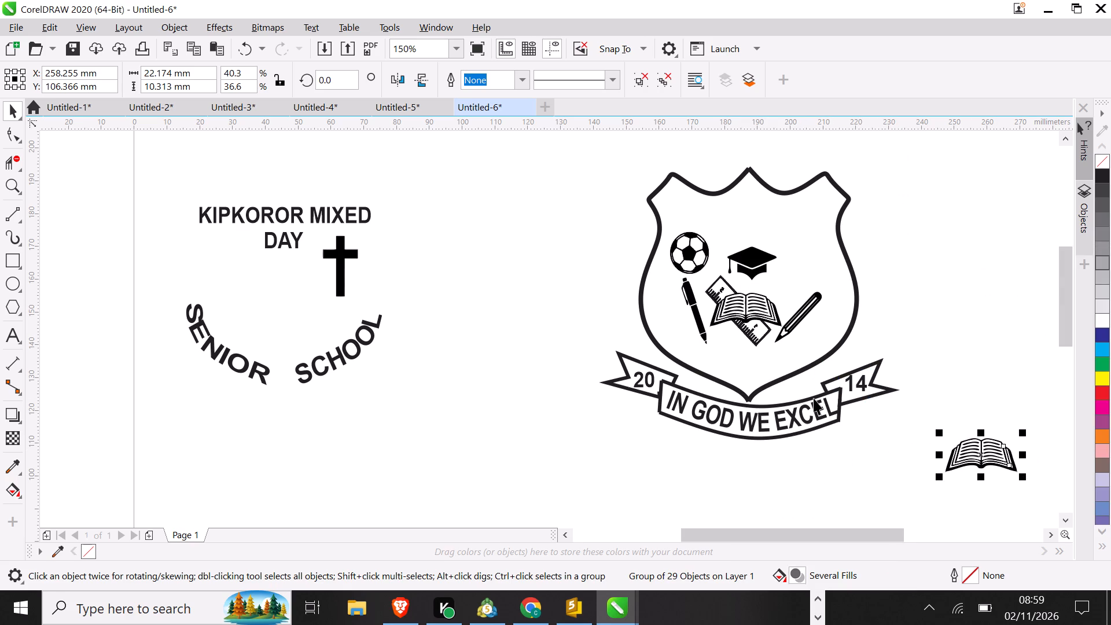
# Copy all the pen's parts from the IN GOD WE EXCEL badge to just above the copied book and mirror the copy horizontally.
pyautogui.click(692, 318)
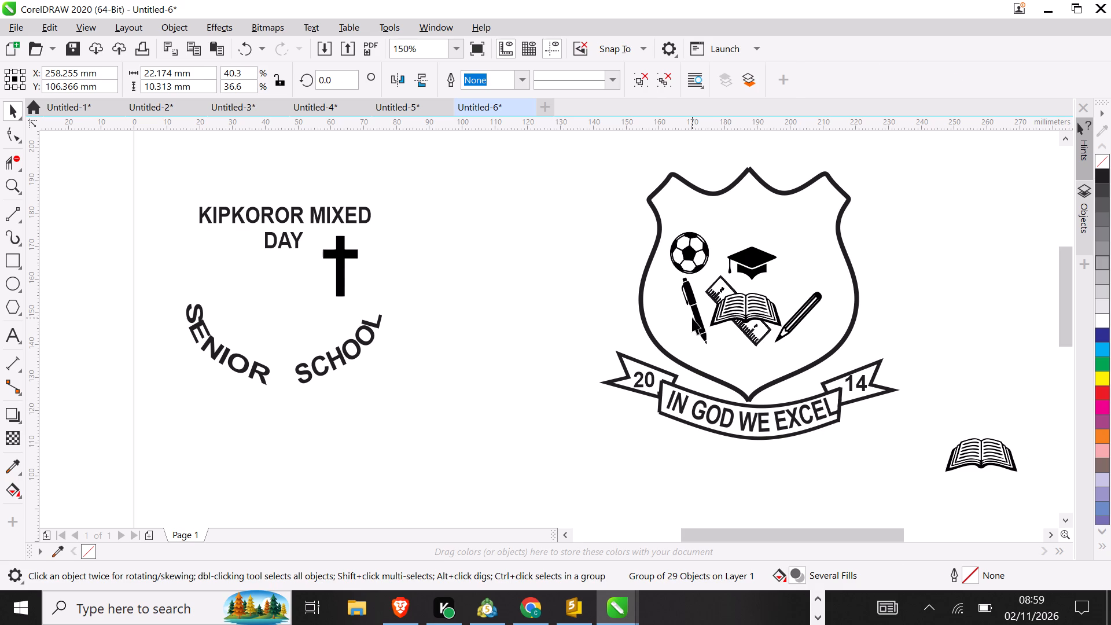
pyautogui.click(553, 284)
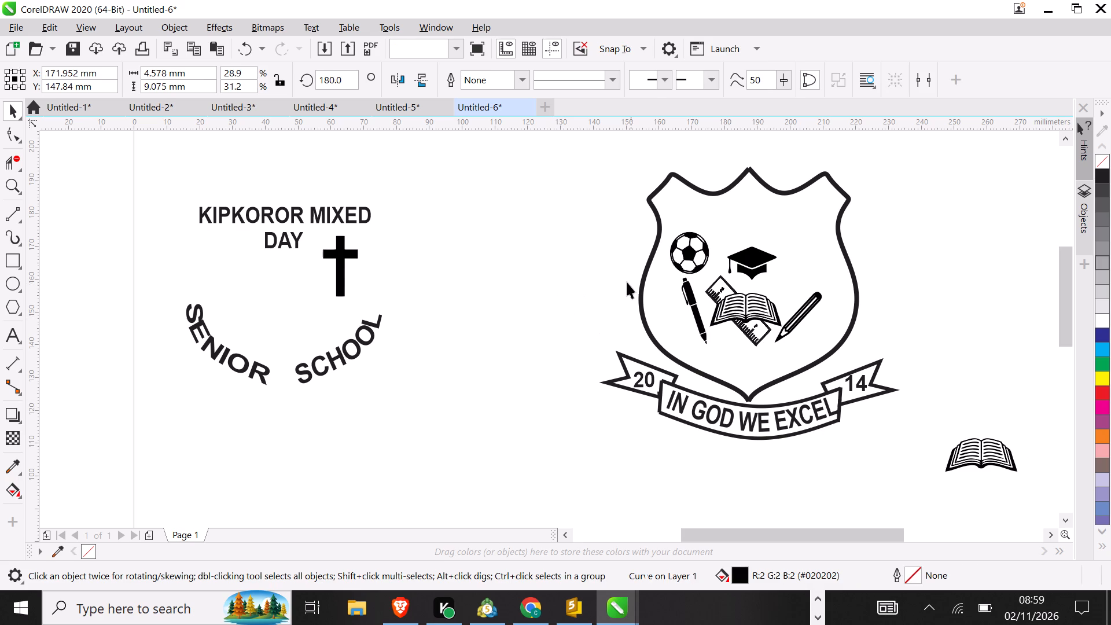
pyautogui.moveTo(616, 273); pyautogui.dragTo(711, 344)
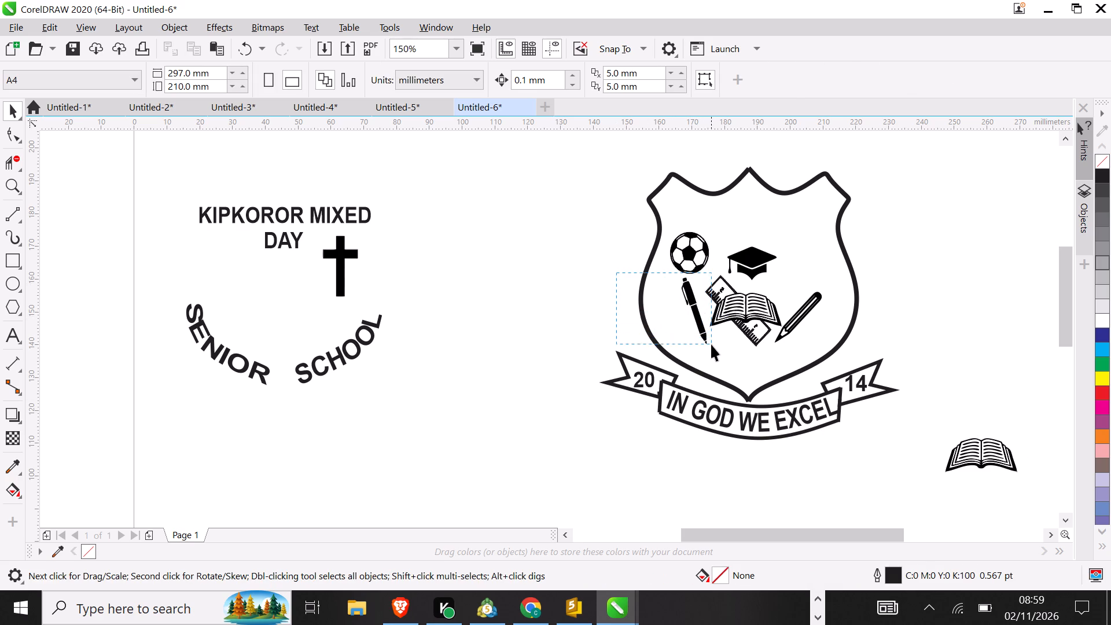
pyautogui.moveTo(711, 344); pyautogui.dragTo(712, 350)
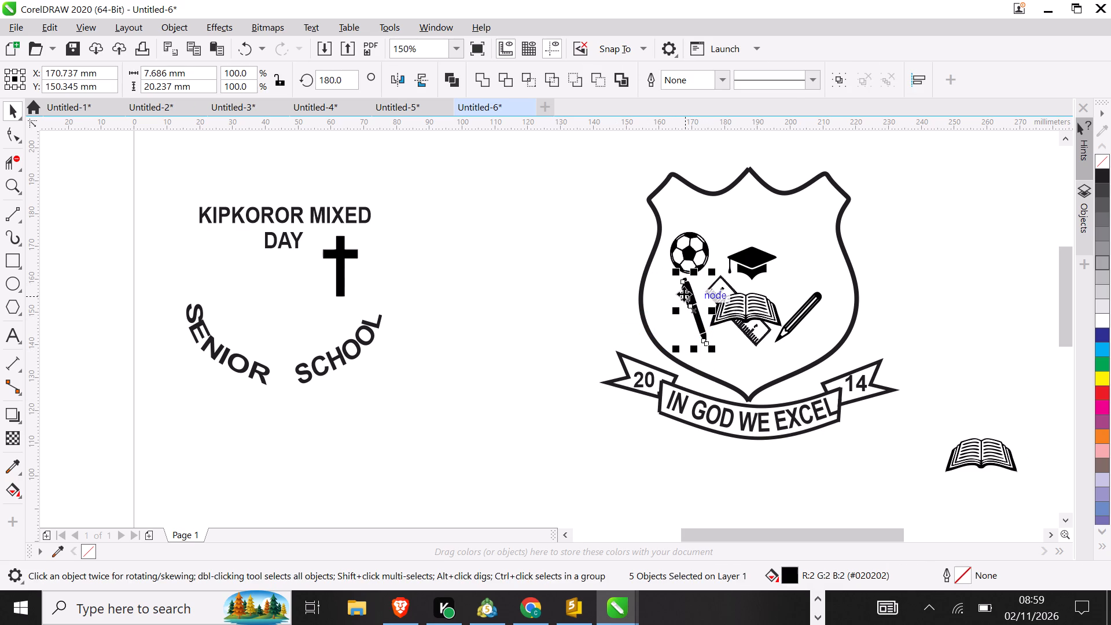
pyautogui.moveTo(684, 294); pyautogui.dragTo(920, 358, button='right')
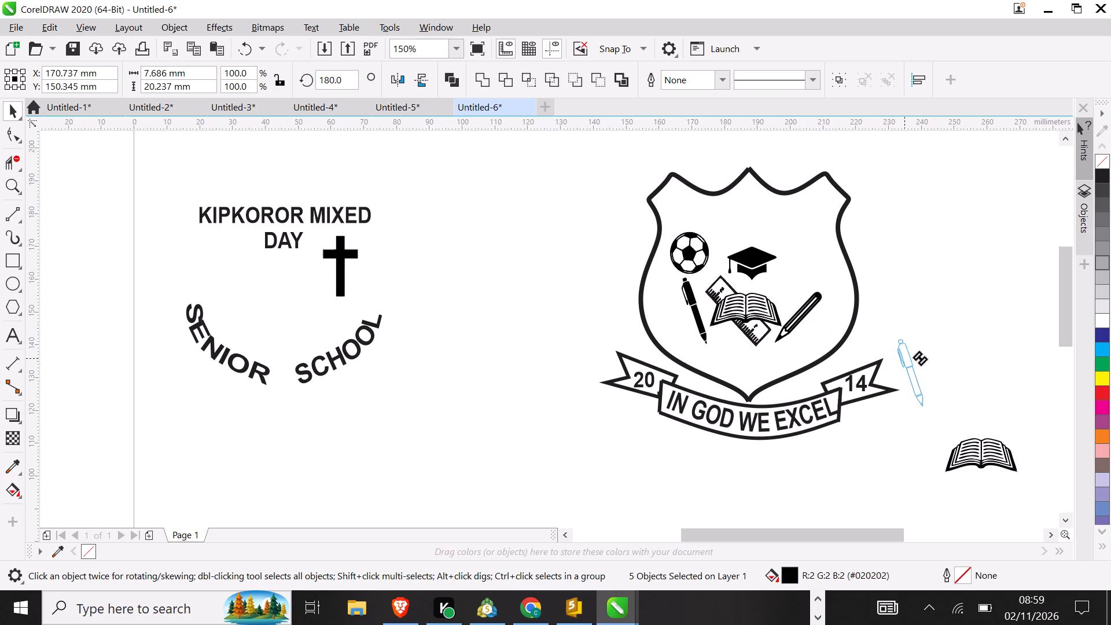
pyautogui.moveTo(920, 358); pyautogui.dragTo(961, 372, button='right')
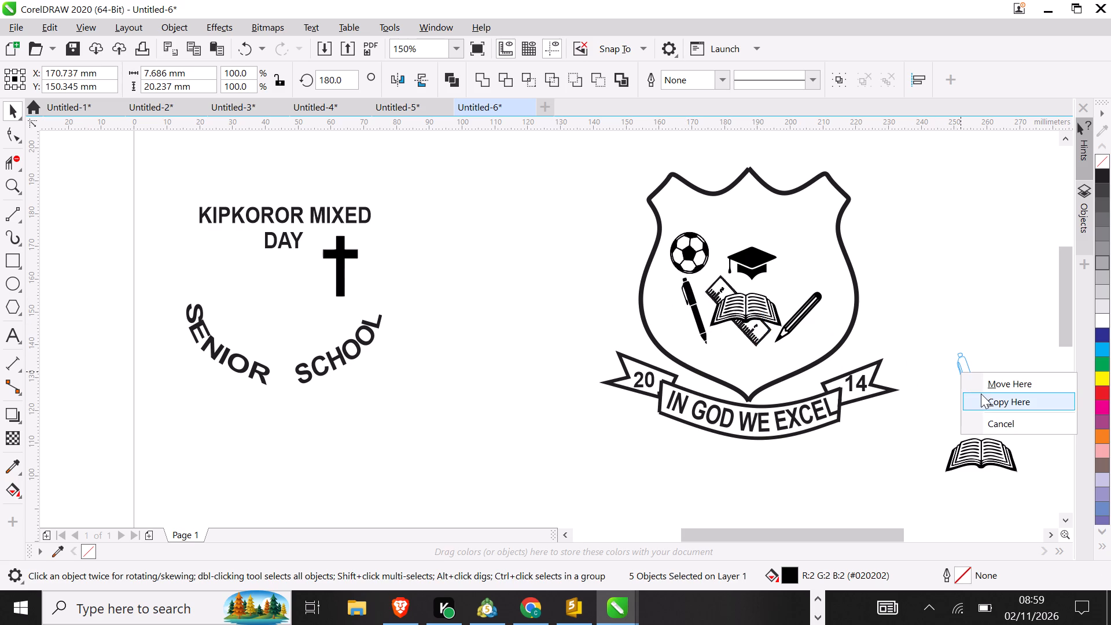
pyautogui.click(981, 394)
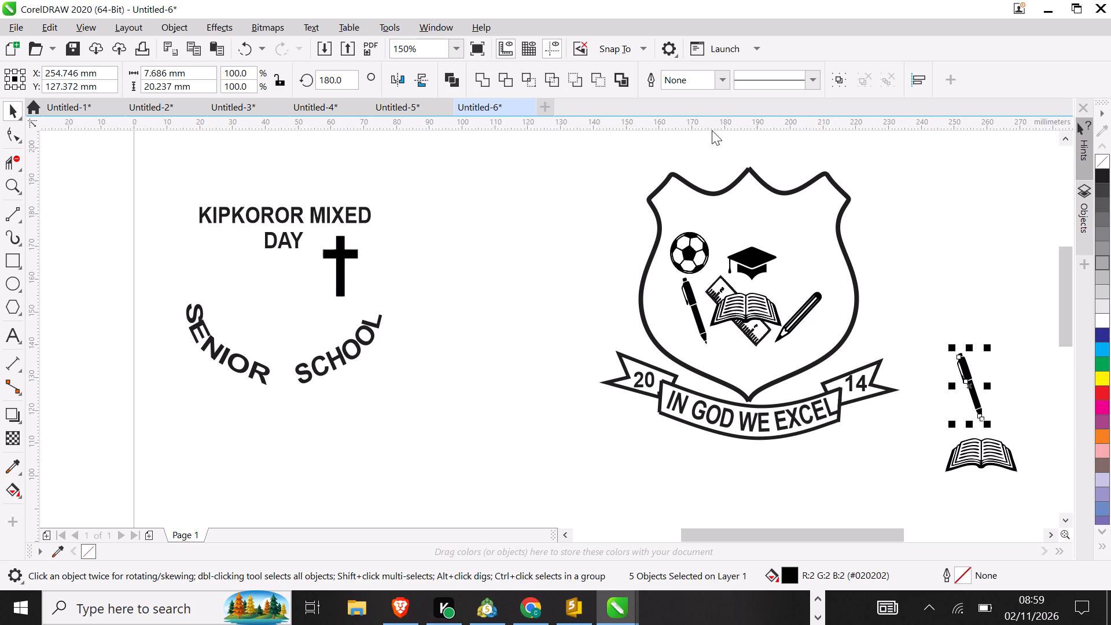
pyautogui.click(403, 79)
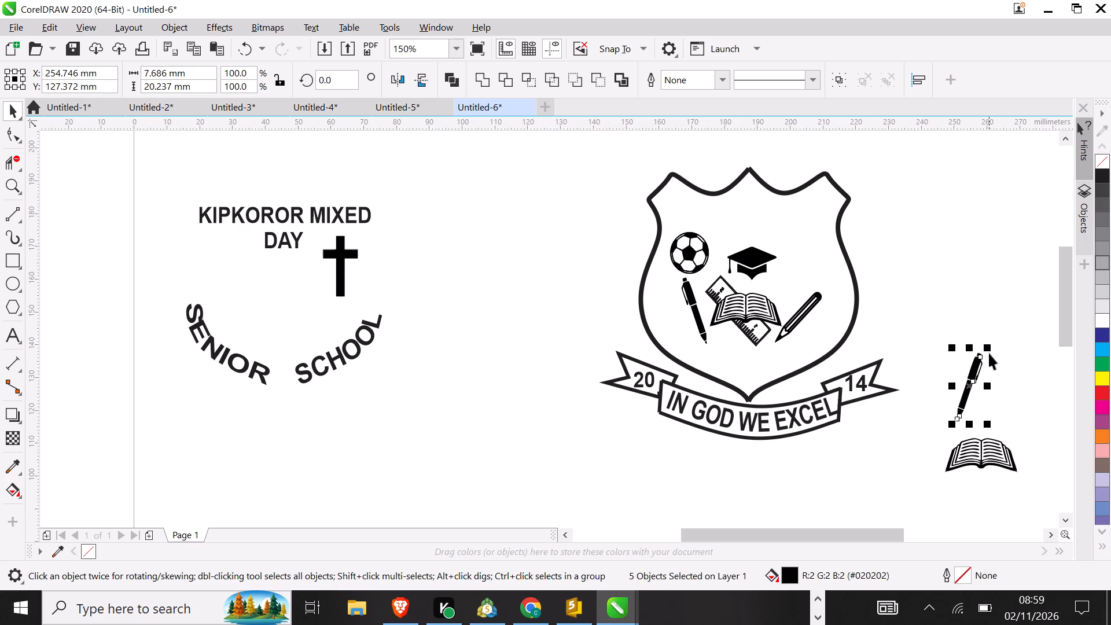
# Shrink the copied pen proportionally to about 5.5 by 14.5 mm and shift it right over the middle of the copied book.
pyautogui.moveTo(991, 348); pyautogui.dragTo(991, 361)
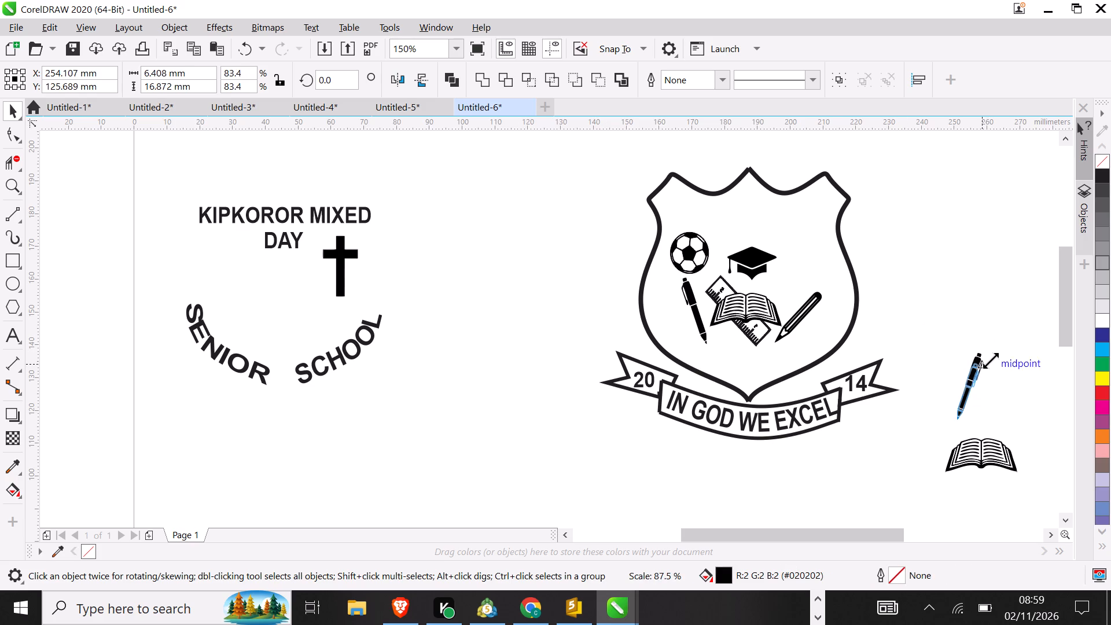
pyautogui.moveTo(991, 361); pyautogui.dragTo(989, 365)
pyautogui.moveTo(966, 394); pyautogui.dragTo(983, 396)
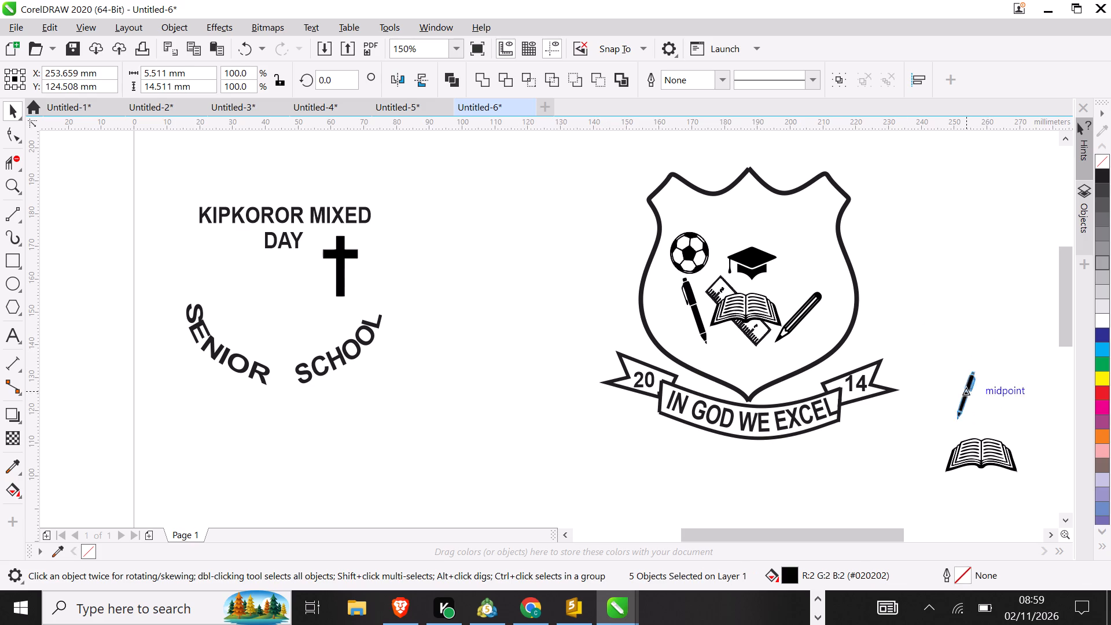
# Move the copied pen down and to the right so its tip rests on the right page of the copied book.
pyautogui.moveTo(983, 396); pyautogui.dragTo(1006, 414)
pyautogui.click(965, 380)
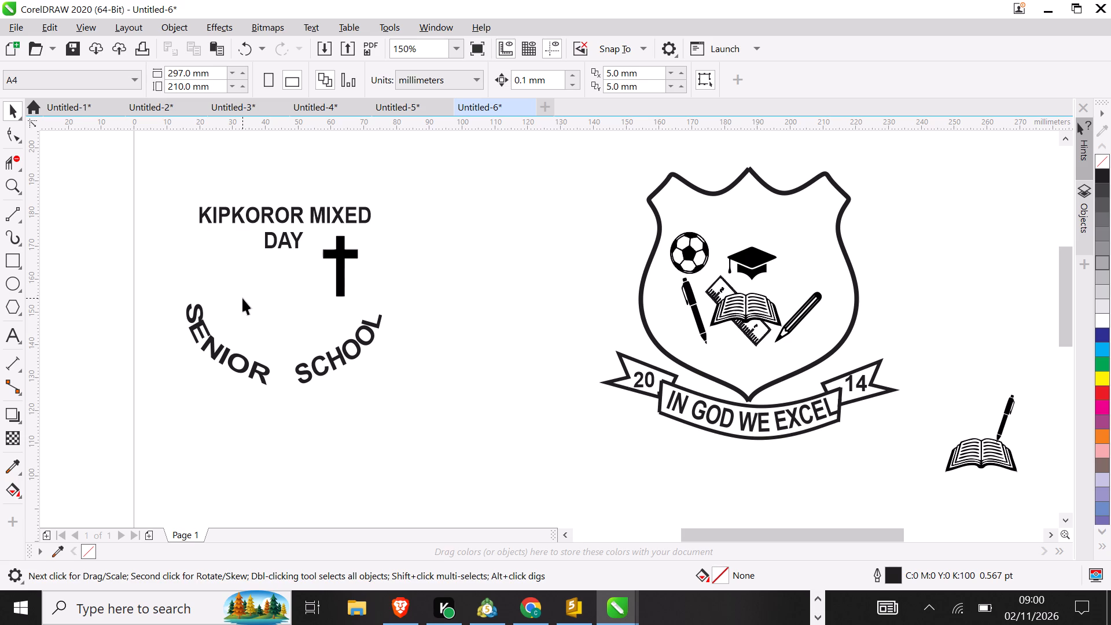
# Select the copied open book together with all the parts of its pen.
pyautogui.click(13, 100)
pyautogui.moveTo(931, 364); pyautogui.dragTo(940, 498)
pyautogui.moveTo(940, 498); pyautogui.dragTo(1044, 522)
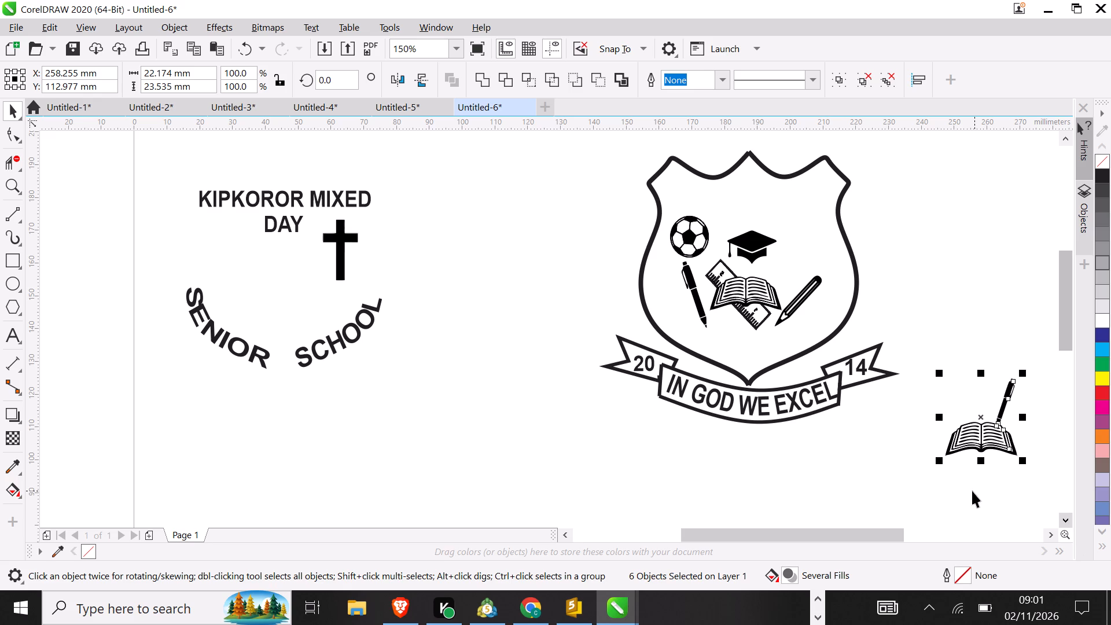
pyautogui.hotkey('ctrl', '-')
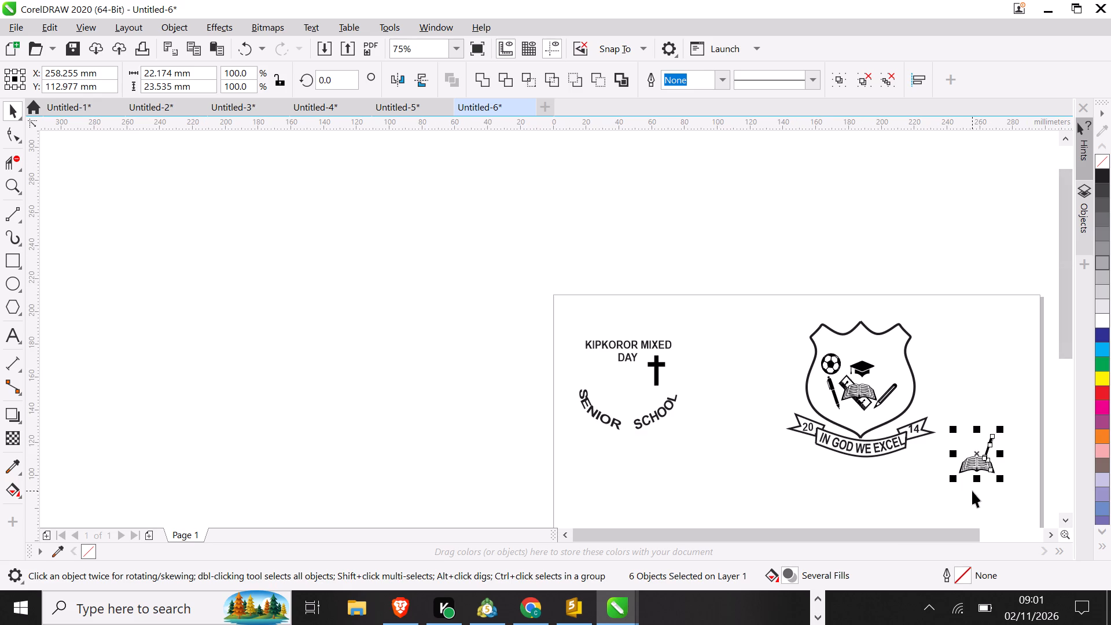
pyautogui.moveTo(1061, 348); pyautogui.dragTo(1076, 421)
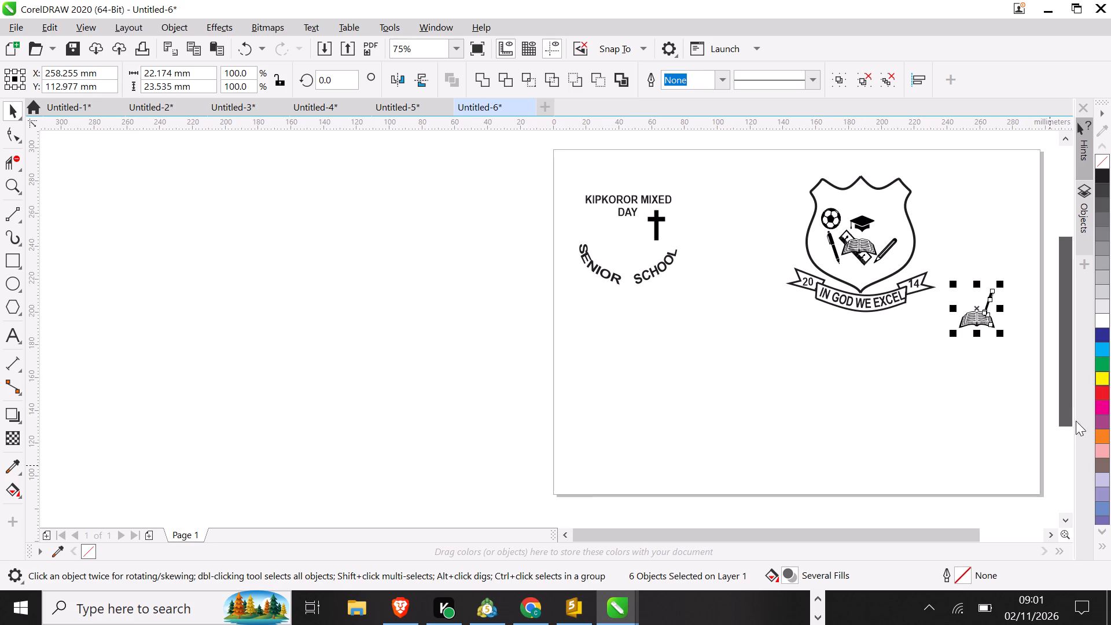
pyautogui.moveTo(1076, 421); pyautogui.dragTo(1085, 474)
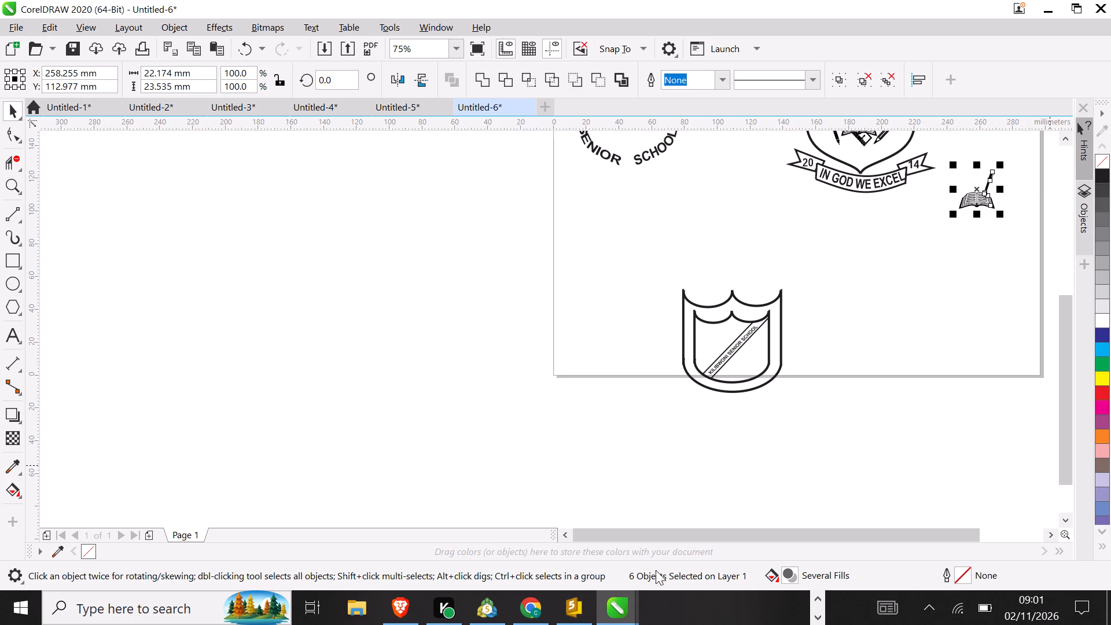
# Switch to MetaTrader 5, tile the open chart windows to check them, and return to the Untitled-6 drawing.
pyautogui.click(492, 609)
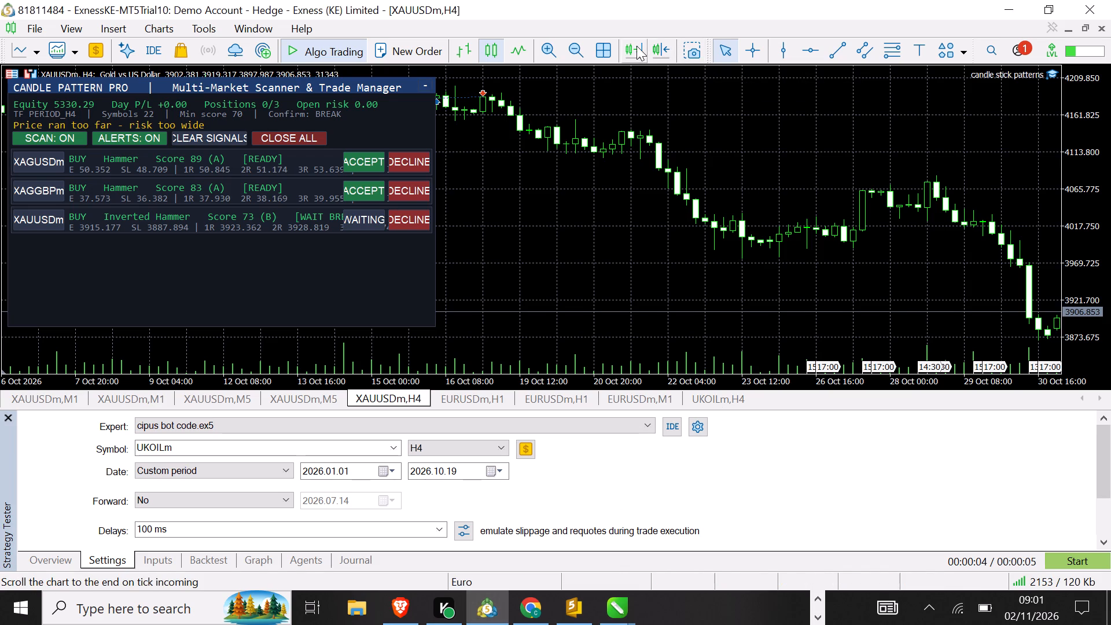
pyautogui.click(608, 49)
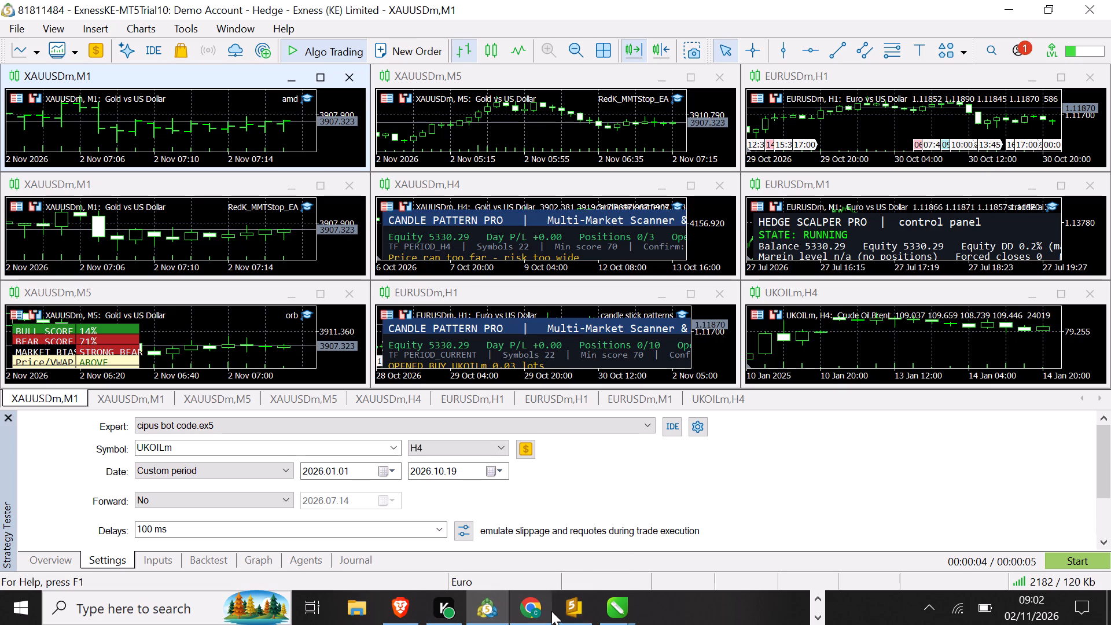
pyautogui.click(601, 595)
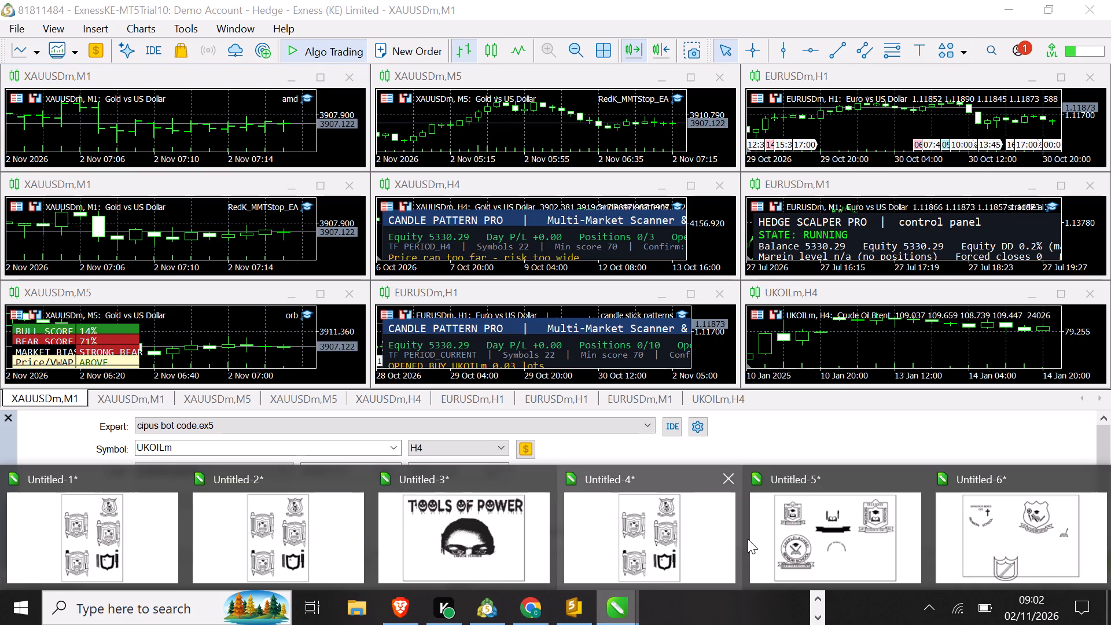
pyautogui.click(981, 541)
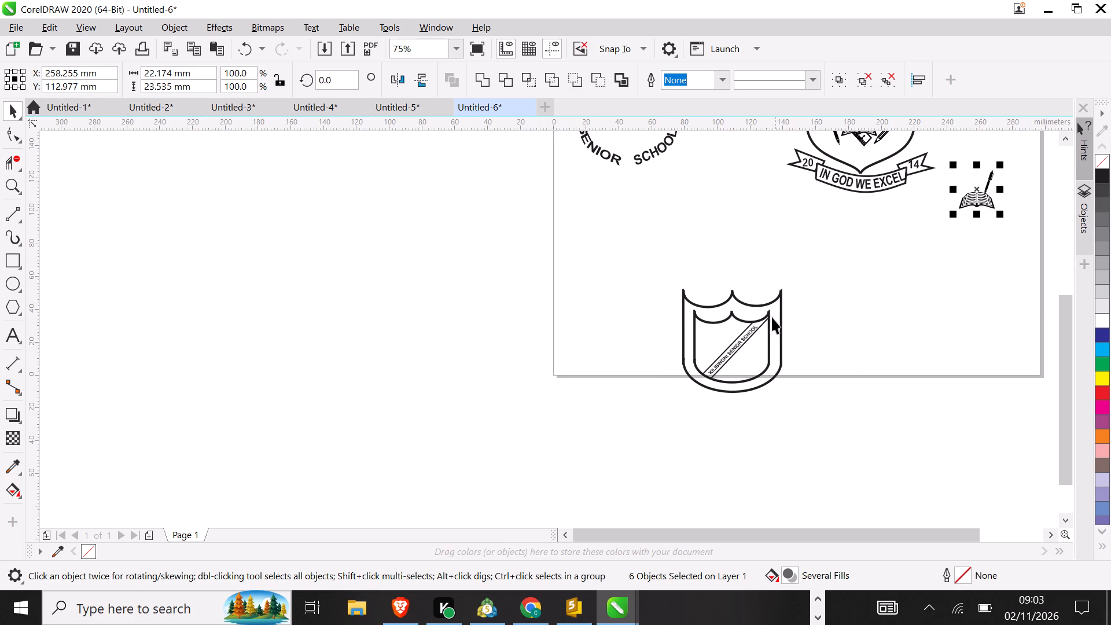
# Nudge the upper diagonal line of the Kilibwoni shield's name band left by about 2.2 mm to widen the band.
pyautogui.click(731, 343)
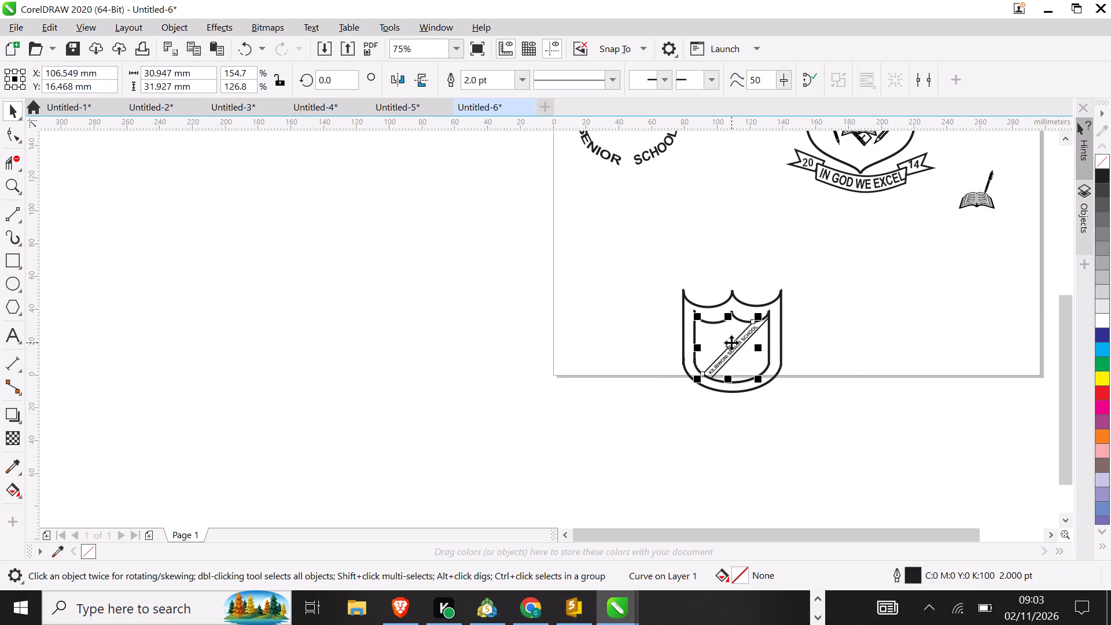
pyautogui.press('Left')
pyautogui.press('Left')
pyautogui.press('Left')
pyautogui.press('Left')
pyautogui.press('Left')
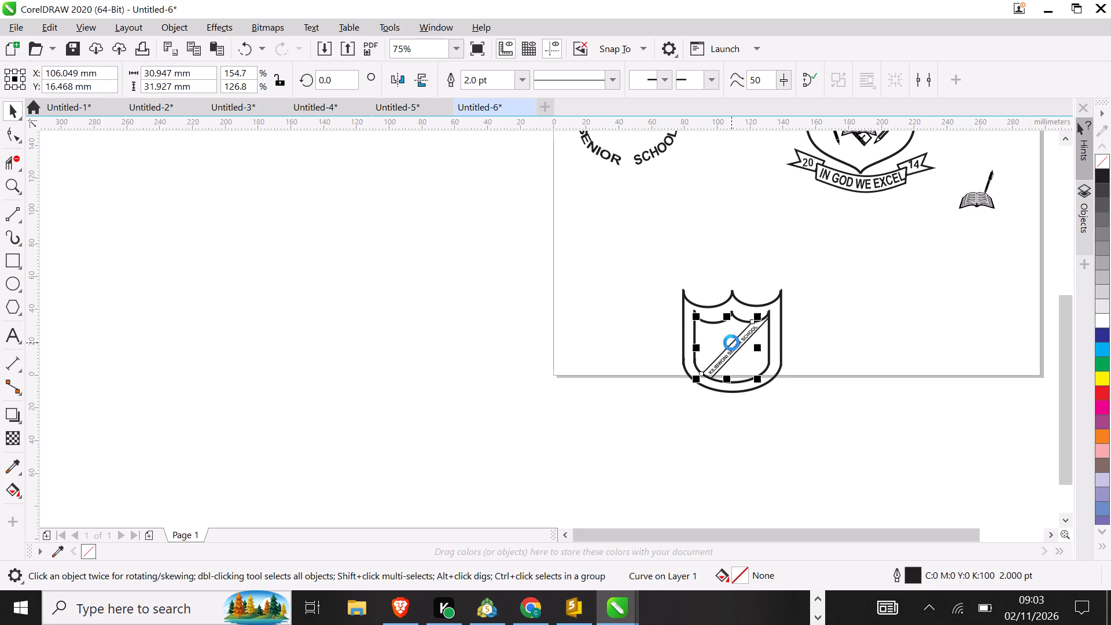
pyautogui.press('Left')
pyautogui.press('Left')
pyautogui.press('Left')
pyautogui.press('Left')
pyautogui.press('Left')
pyautogui.press('Left')
pyautogui.press('Left')
pyautogui.press('Left')
pyautogui.press('Left')
pyautogui.press('Left')
pyautogui.press('Left')
pyautogui.press('Left')
pyautogui.press('Left')
pyautogui.press('Left')
pyautogui.press('Left')
pyautogui.press('Left')
pyautogui.press('Left')
pyautogui.press('Left')
pyautogui.press('Left')
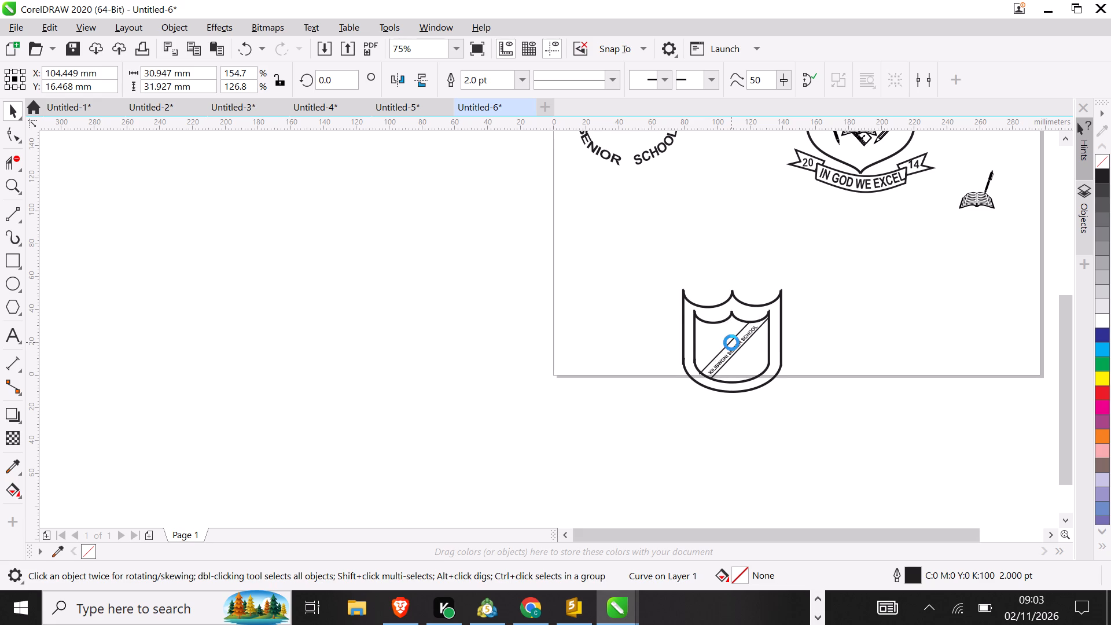
pyautogui.click(874, 339)
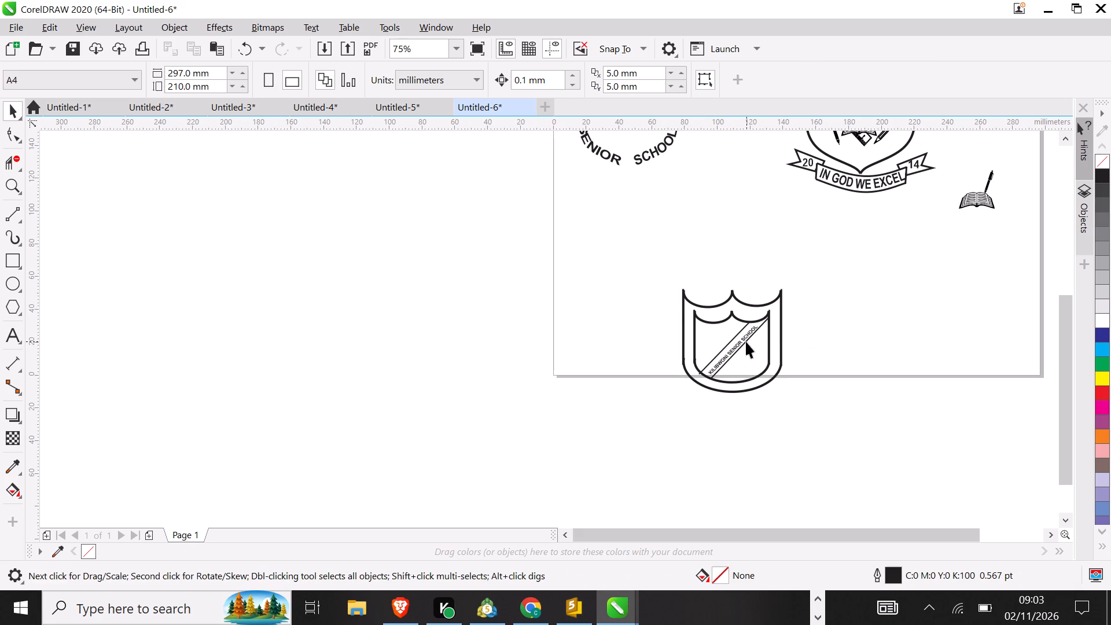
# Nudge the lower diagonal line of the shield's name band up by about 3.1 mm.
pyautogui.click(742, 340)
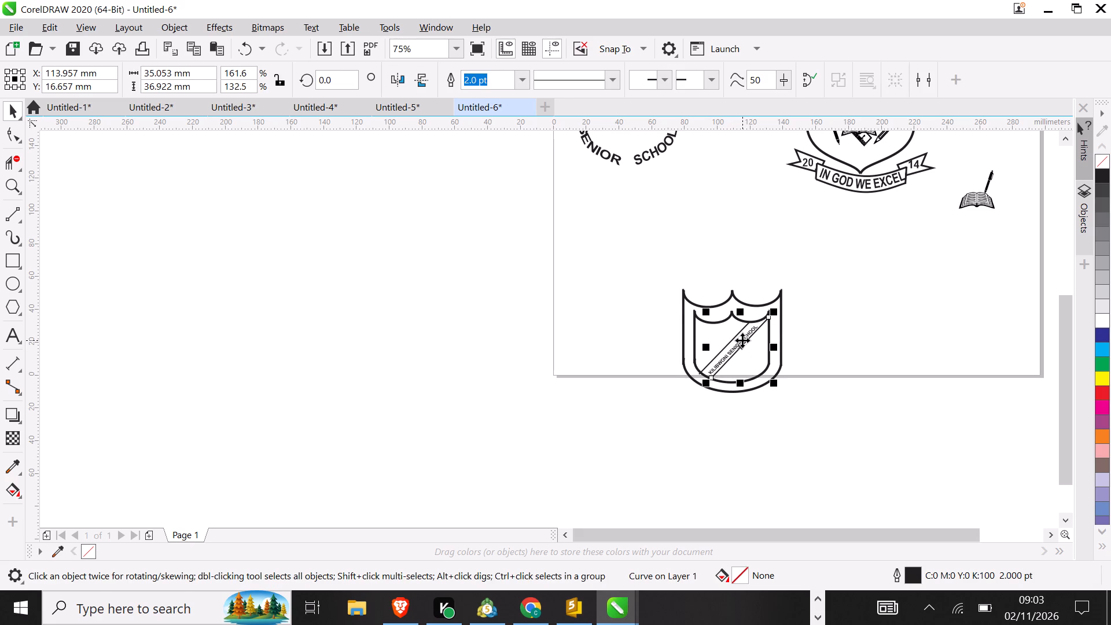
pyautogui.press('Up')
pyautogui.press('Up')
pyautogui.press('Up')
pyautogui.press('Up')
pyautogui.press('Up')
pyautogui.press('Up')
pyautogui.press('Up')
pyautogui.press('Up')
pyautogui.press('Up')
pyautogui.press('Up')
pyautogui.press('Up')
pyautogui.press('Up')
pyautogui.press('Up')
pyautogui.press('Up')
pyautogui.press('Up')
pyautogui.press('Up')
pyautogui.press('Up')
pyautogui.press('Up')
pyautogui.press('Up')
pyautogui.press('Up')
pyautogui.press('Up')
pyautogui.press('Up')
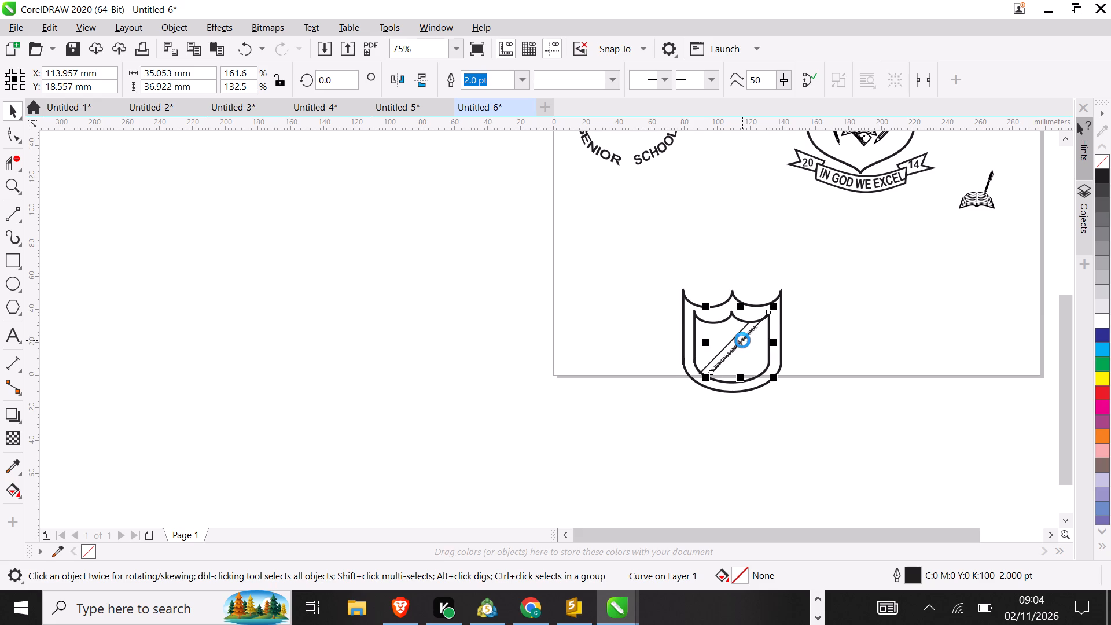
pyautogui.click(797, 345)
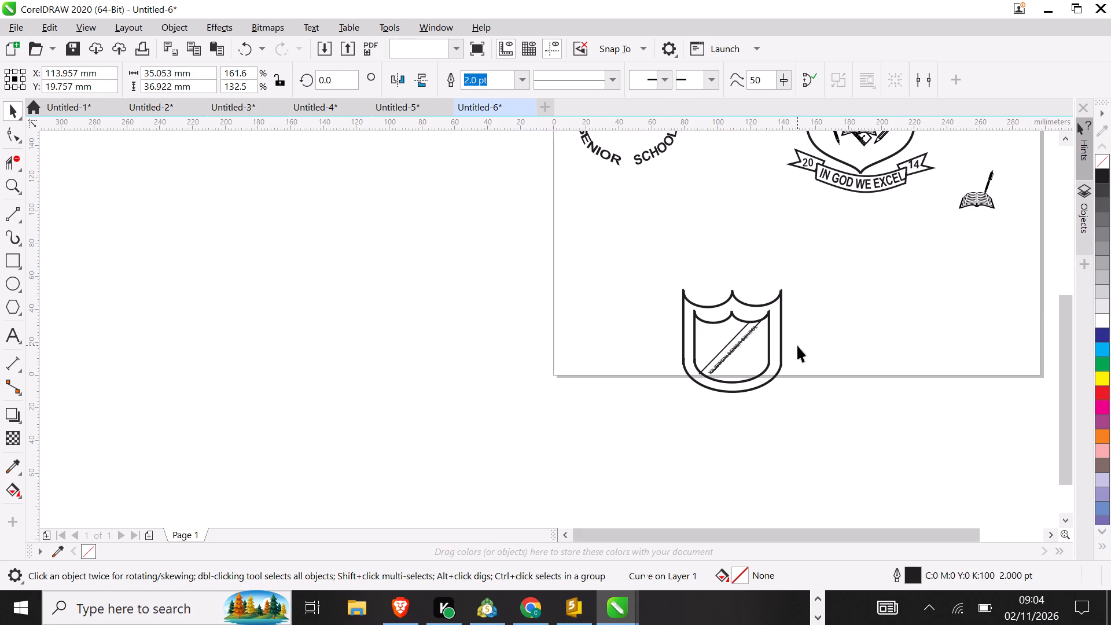
# Nudge the band's lower diagonal line back down below the KILIBWONI SENIOR SCHOOL text, to a Y position of about 16.1 mm.
pyautogui.click(736, 347)
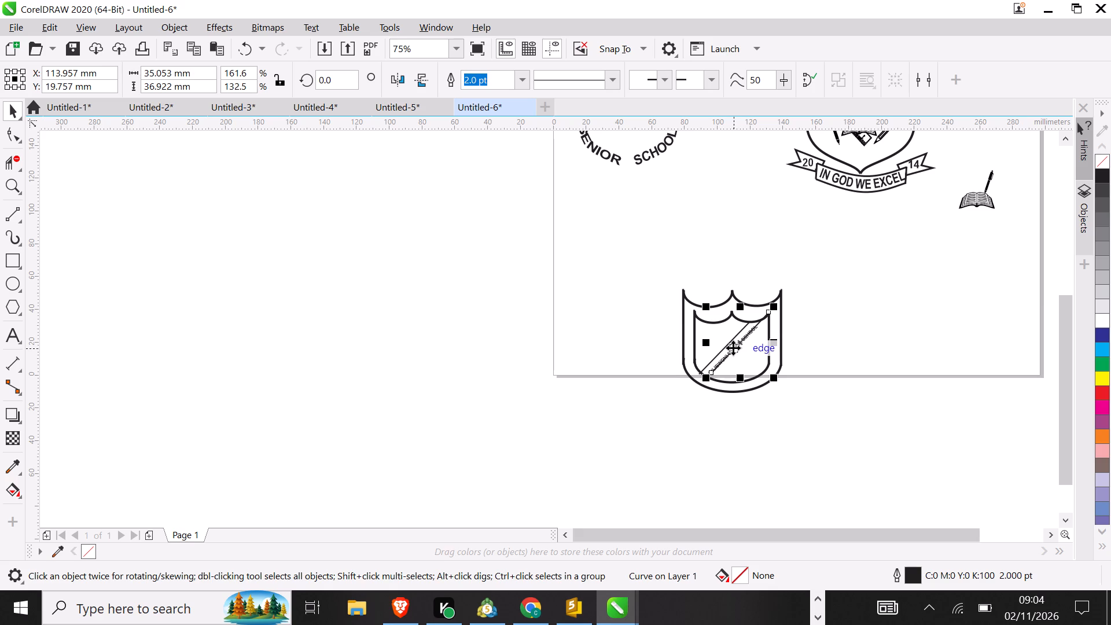
pyautogui.press('Down')
pyautogui.press('Down')
pyautogui.press('Down')
pyautogui.press('Down')
pyautogui.press('Down')
pyautogui.press('Down')
pyautogui.press('Down')
pyautogui.press('Down')
pyautogui.press('Down')
pyautogui.press('Down')
pyautogui.press('Down')
pyautogui.press('Down')
pyautogui.press('Down')
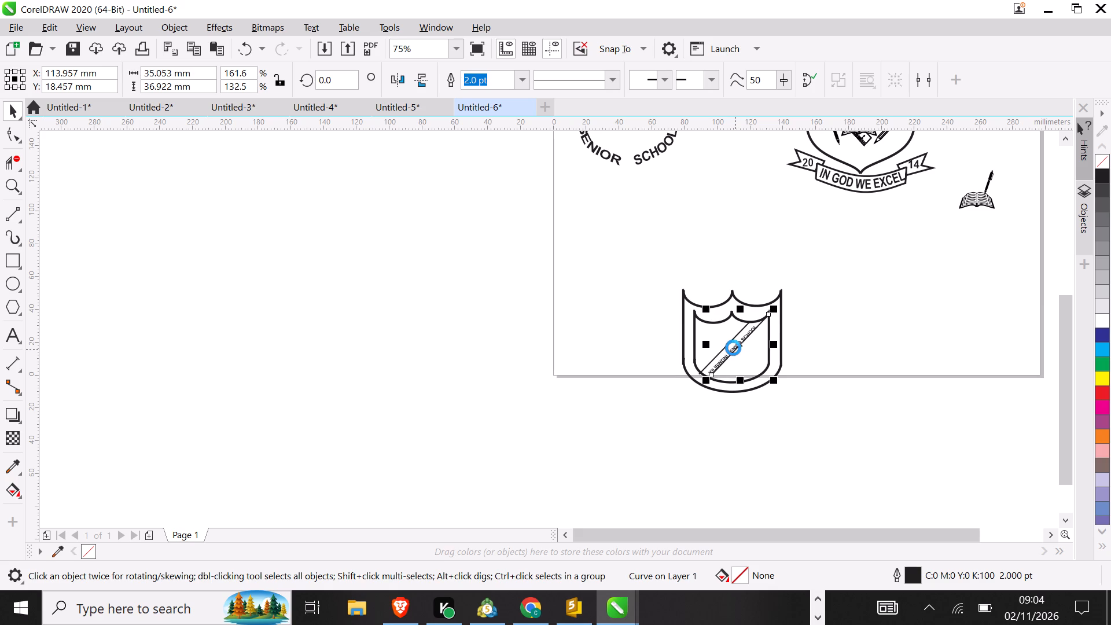
pyautogui.press('Down')
pyautogui.press('Down')
pyautogui.press('Down')
pyautogui.press('Down')
pyautogui.press('Down')
pyautogui.press('Down')
pyautogui.press('Down')
pyautogui.press('Down')
pyautogui.press('Down')
pyautogui.press('Down')
pyautogui.press('Down')
pyautogui.press('Down')
pyautogui.press('Down')
pyautogui.press('Down')
pyautogui.press('Down')
pyautogui.press('Down')
pyautogui.press('Down')
pyautogui.press('Down')
pyautogui.press('Down')
pyautogui.press('Down')
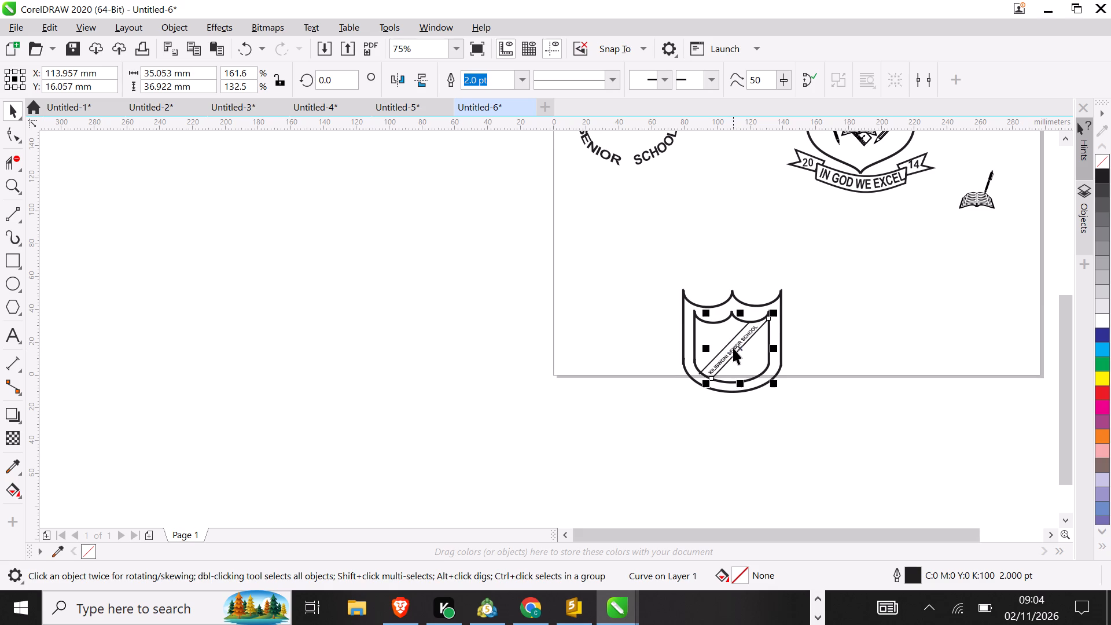
pyautogui.click(818, 352)
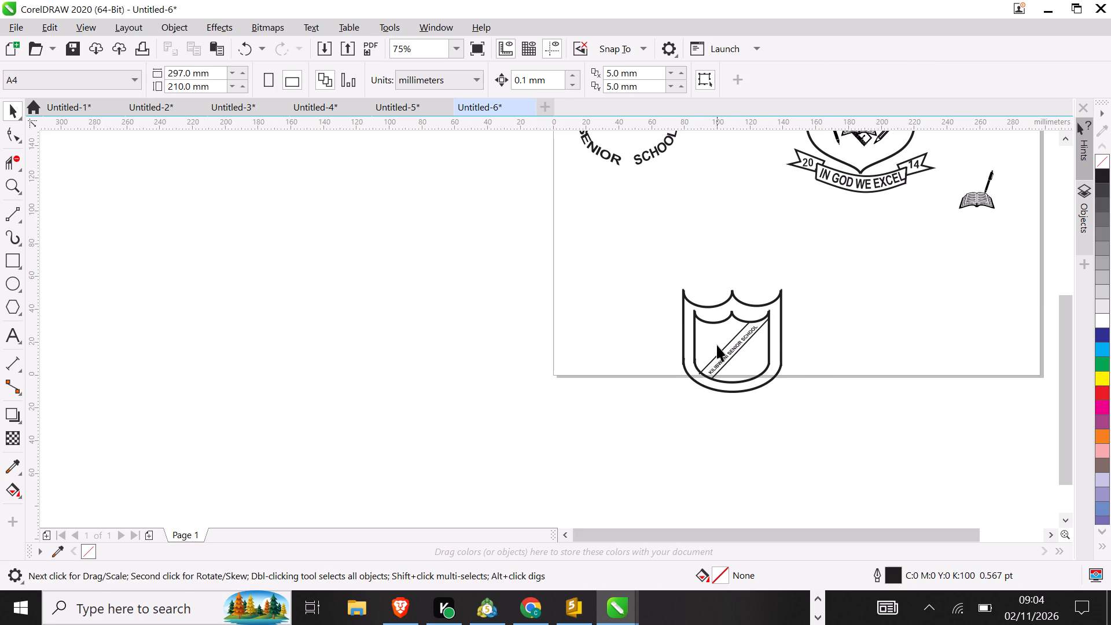
# Nudge the band's upper diagonal line up by about 0.9 mm, to a Y position of about 17.4 mm.
pyautogui.click(719, 348)
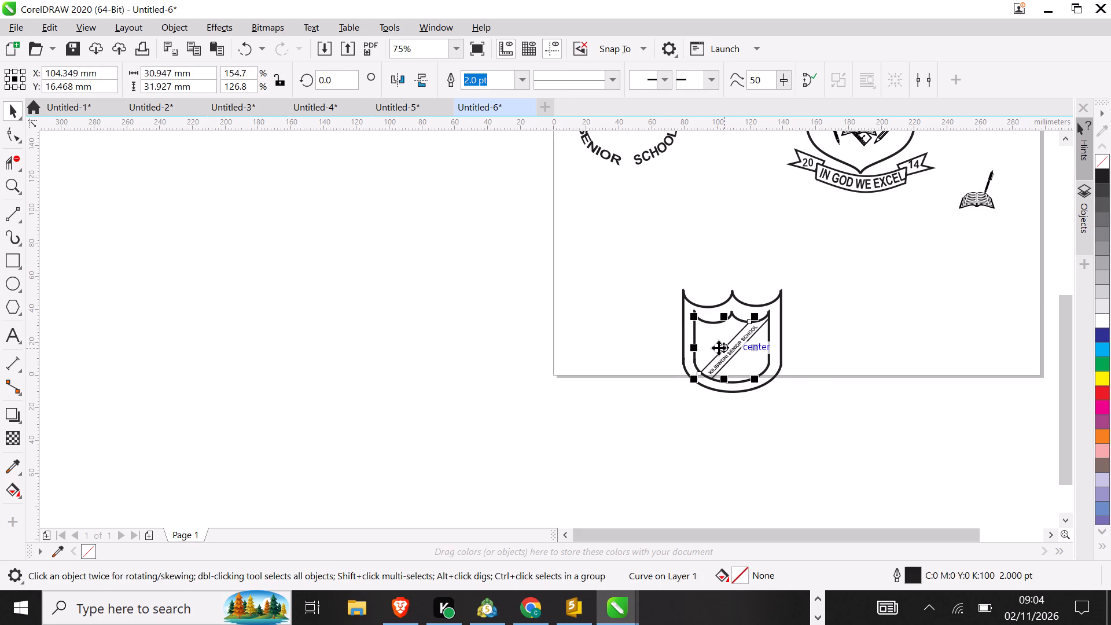
pyautogui.press('Up')
pyautogui.press('Up')
pyautogui.press('Up')
pyautogui.press('Up')
pyautogui.press('Up')
pyautogui.press('Up')
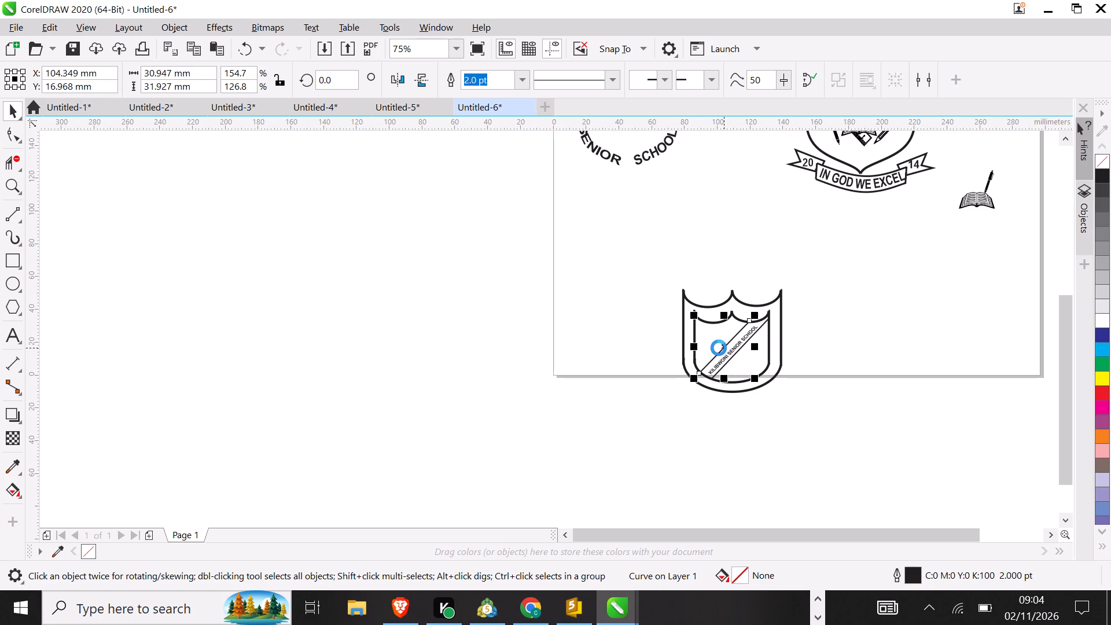
pyautogui.press('Up')
pyautogui.press('Up')
pyautogui.press('Up')
pyautogui.click(884, 301)
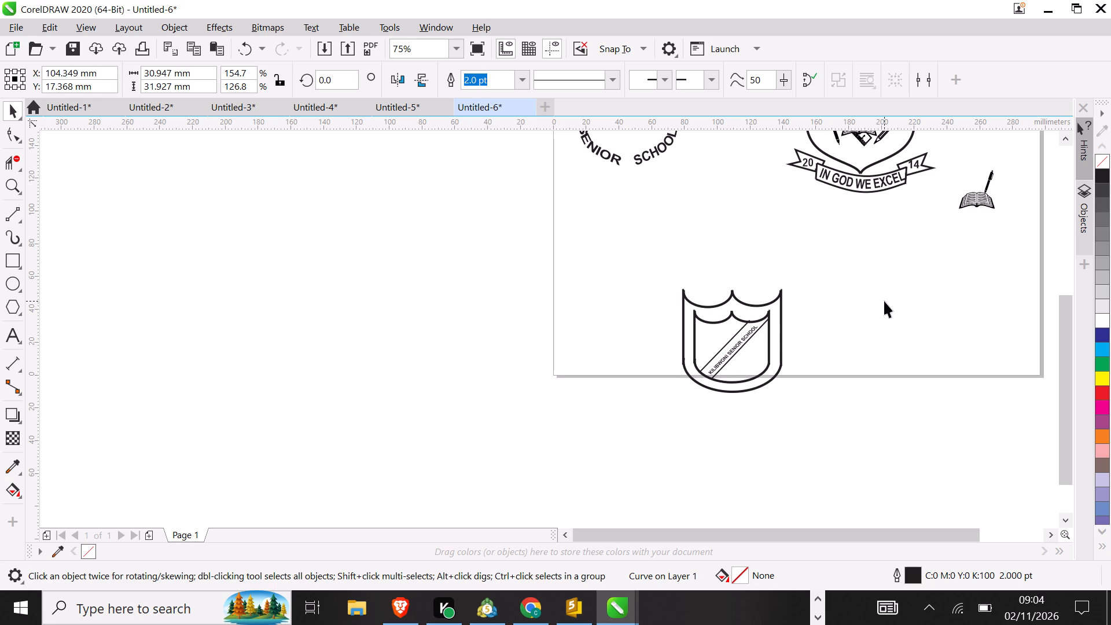
# Nudge the band's lower diagonal line down by about 1.5 mm, to a Y position of about 14.6 mm.
pyautogui.click(753, 334)
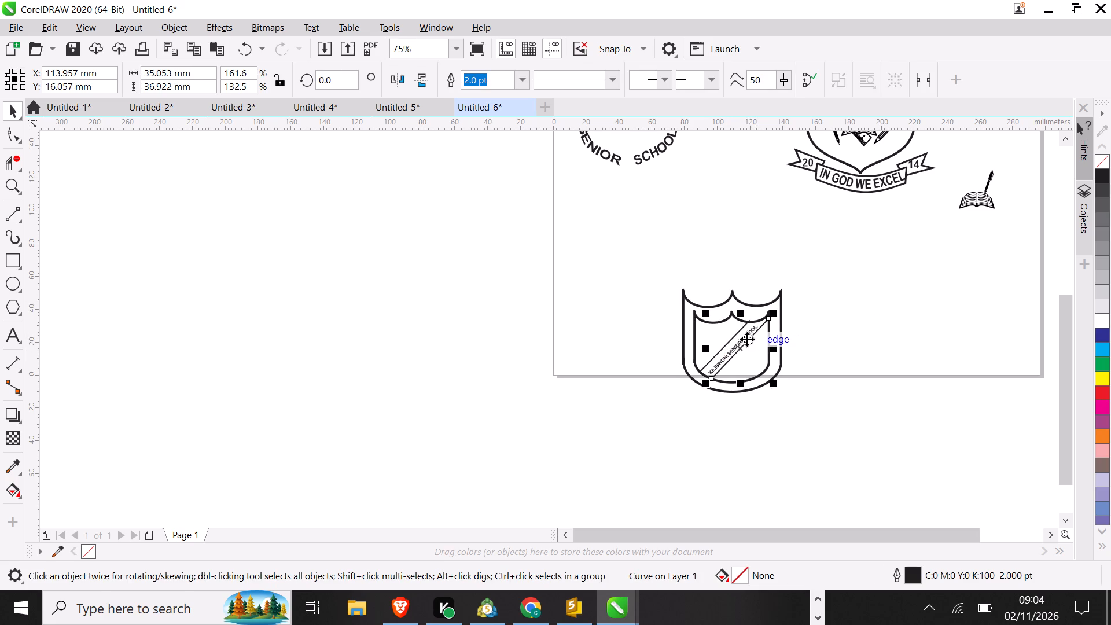
pyautogui.press('Up')
pyautogui.press('Up')
pyautogui.press('Up')
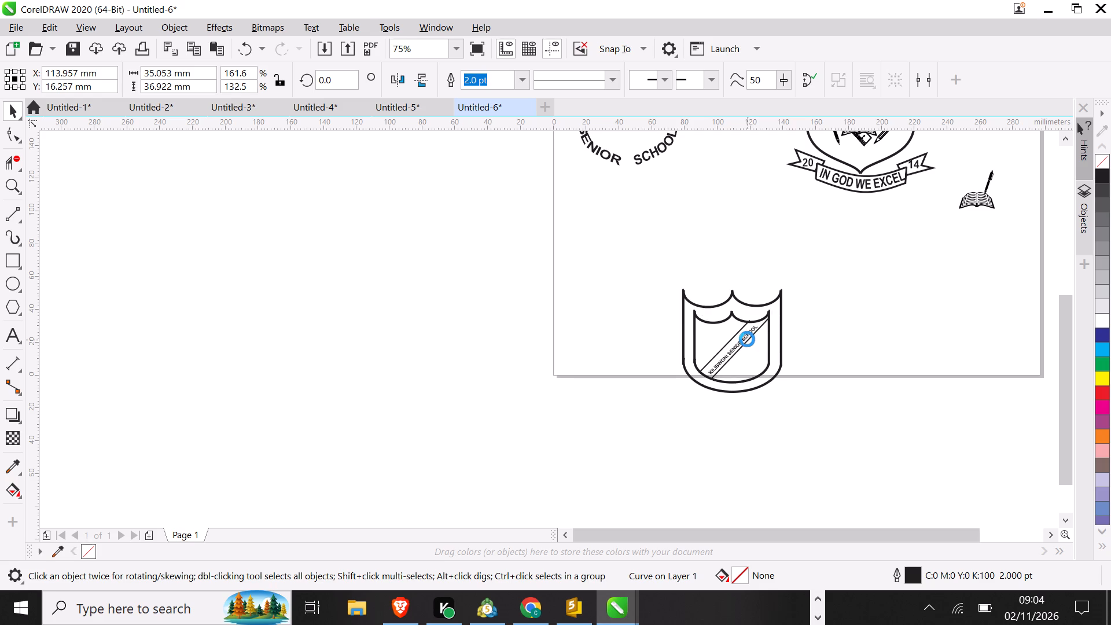
pyautogui.press('Up')
pyautogui.press('Down')
pyautogui.press('Down')
pyautogui.press('Down')
pyautogui.press('Down')
pyautogui.press('Down')
pyautogui.press('Down')
pyautogui.press('Down')
pyautogui.press('Down')
pyautogui.press('Down')
pyautogui.press('Down')
pyautogui.press('Down')
pyautogui.press('Down')
pyautogui.press('Down')
pyautogui.press('Down')
pyautogui.press('Down')
pyautogui.press('Down')
pyautogui.press('Down')
pyautogui.press('Down')
pyautogui.press('Down')
pyautogui.press('Down')
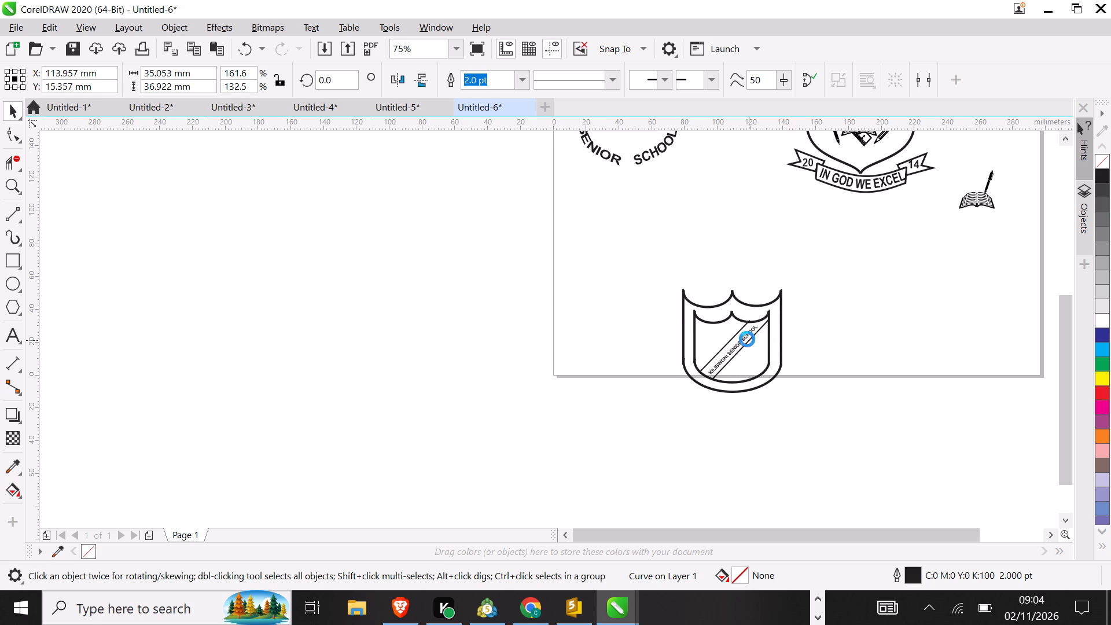
pyautogui.click(889, 383)
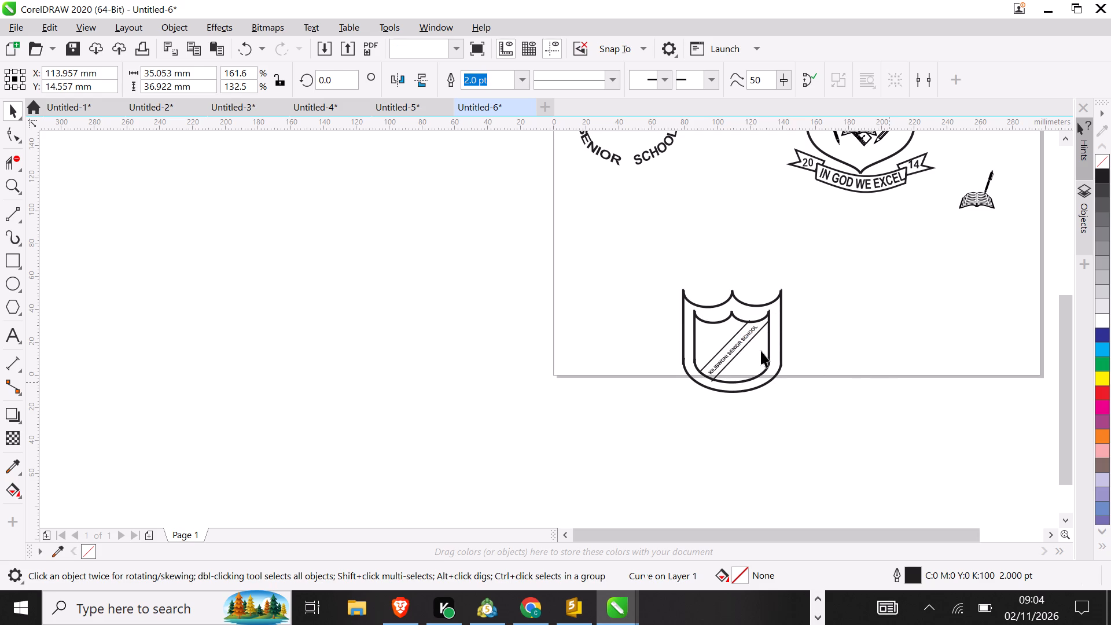
# Nudge the KILIBWONI SENIOR SCHOOL text up by about 2.2 mm within the widened diagonal band.
pyautogui.click(737, 343)
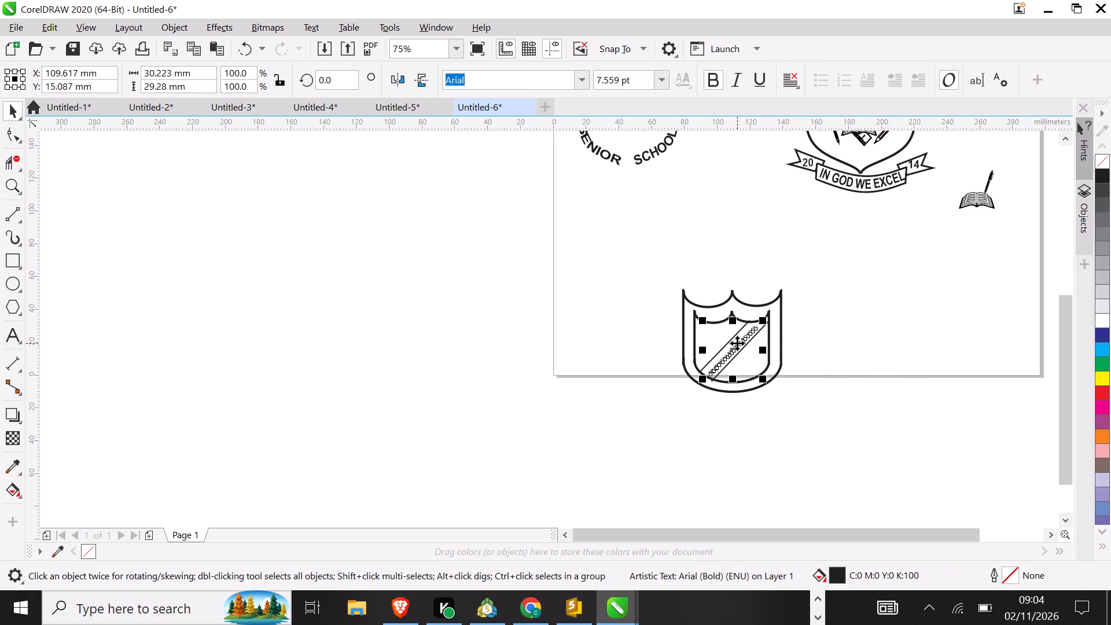
pyautogui.press('Up')
pyautogui.press('Up')
pyautogui.press('Up')
pyautogui.press('Up')
pyautogui.press('Up')
pyautogui.press('Up')
pyautogui.press('Up')
pyautogui.press('Up')
pyautogui.press('Up')
pyautogui.press('Up')
pyautogui.press('Up')
pyautogui.press('Up')
pyautogui.press('Up')
pyautogui.press('Up')
pyautogui.press('Up')
pyautogui.press('Up')
pyautogui.press('Up')
pyautogui.press('Up')
pyautogui.press('Up')
pyautogui.press('Up')
pyautogui.press('Up')
pyautogui.press('Up')
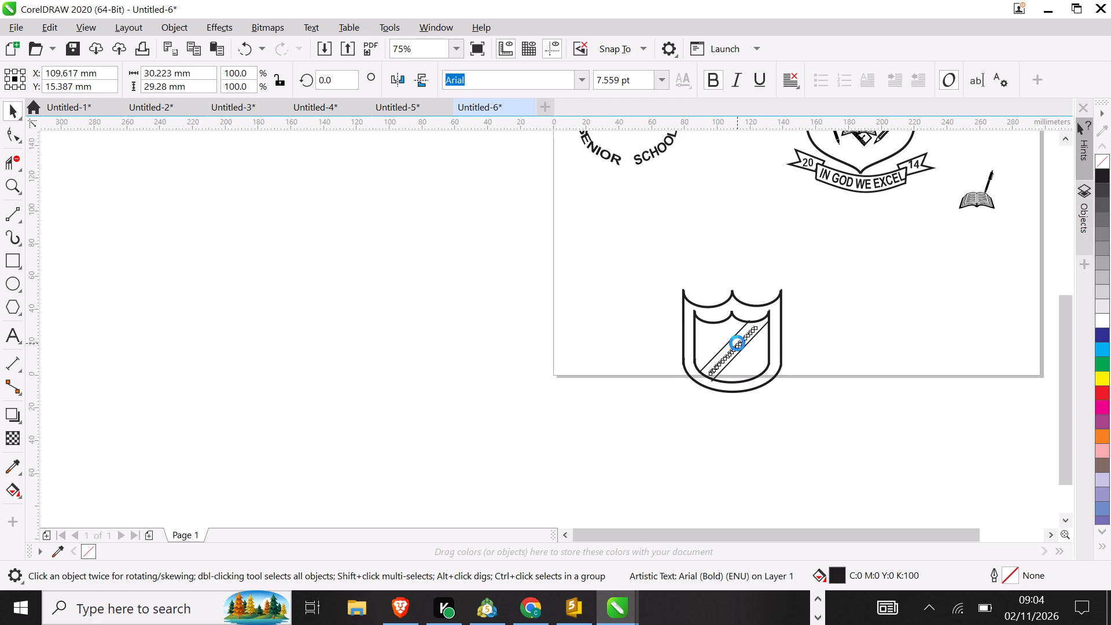
pyautogui.press('Up')
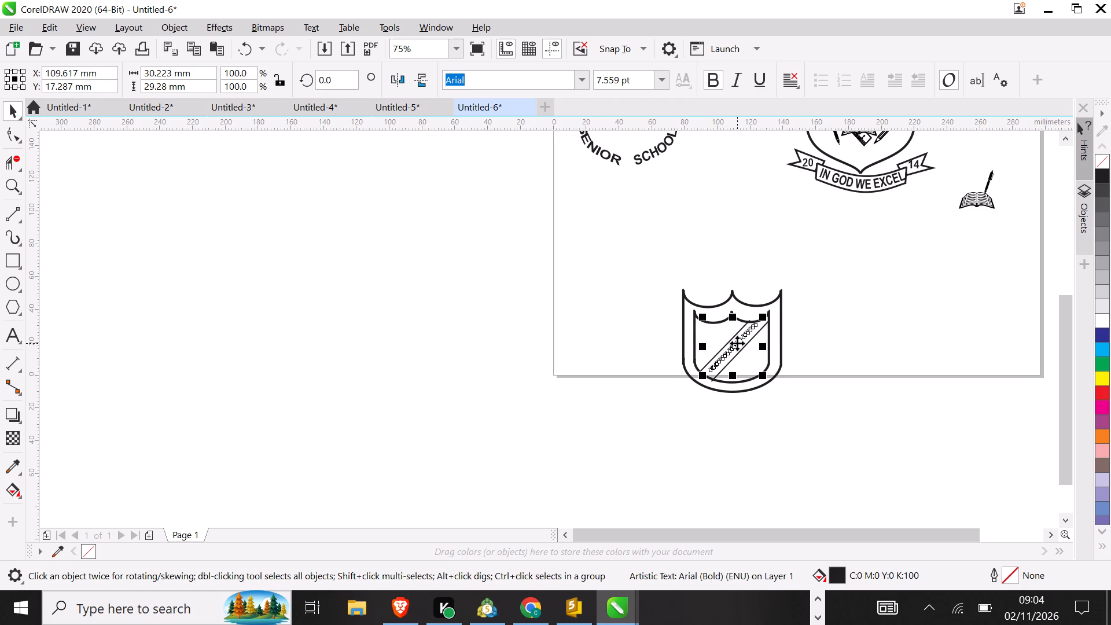
# Nudge the KILIBWONI SENIOR SCHOOL text left by about 2.2 mm, to a position of about X 107.4 mm, Y 17.2 mm.
pyautogui.press('Left')
pyautogui.press('Left')
pyautogui.press('Left')
pyautogui.press('Left')
pyautogui.press('Left')
pyautogui.press('Left')
pyautogui.press('Left')
pyautogui.press('Left')
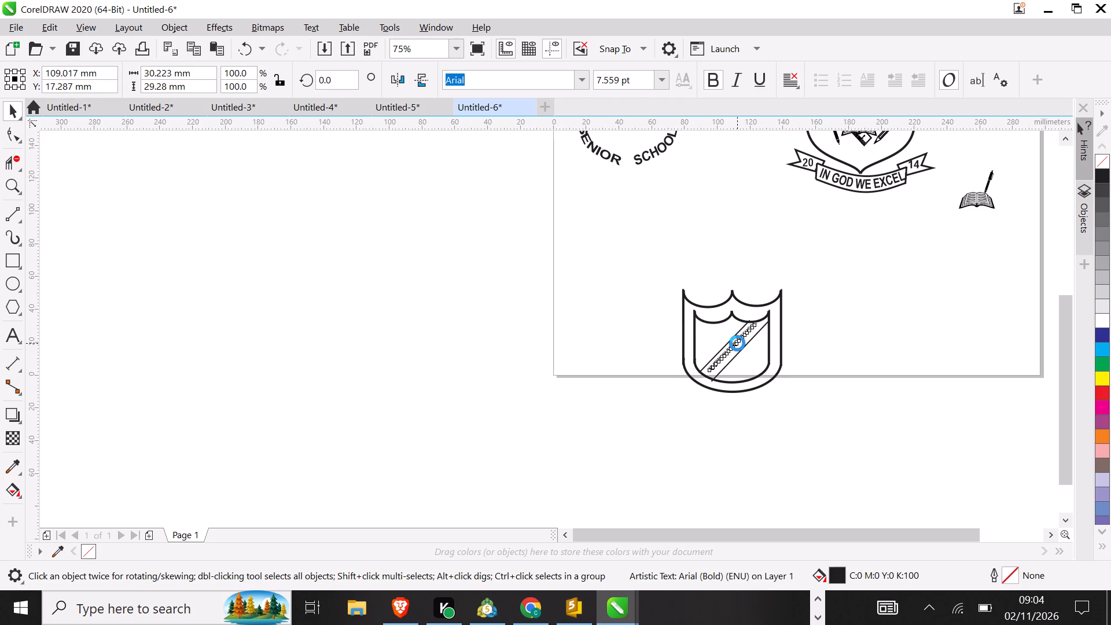
pyautogui.press('Left')
pyautogui.press('Left')
pyautogui.press('Up')
pyautogui.press('Up')
pyautogui.press('Up')
pyautogui.press('Left')
pyautogui.press('Left')
pyautogui.press('Left')
pyautogui.press('Left')
pyautogui.press('Left')
pyautogui.press('Left')
pyautogui.press('Left')
pyautogui.press('Left')
pyautogui.press('Left')
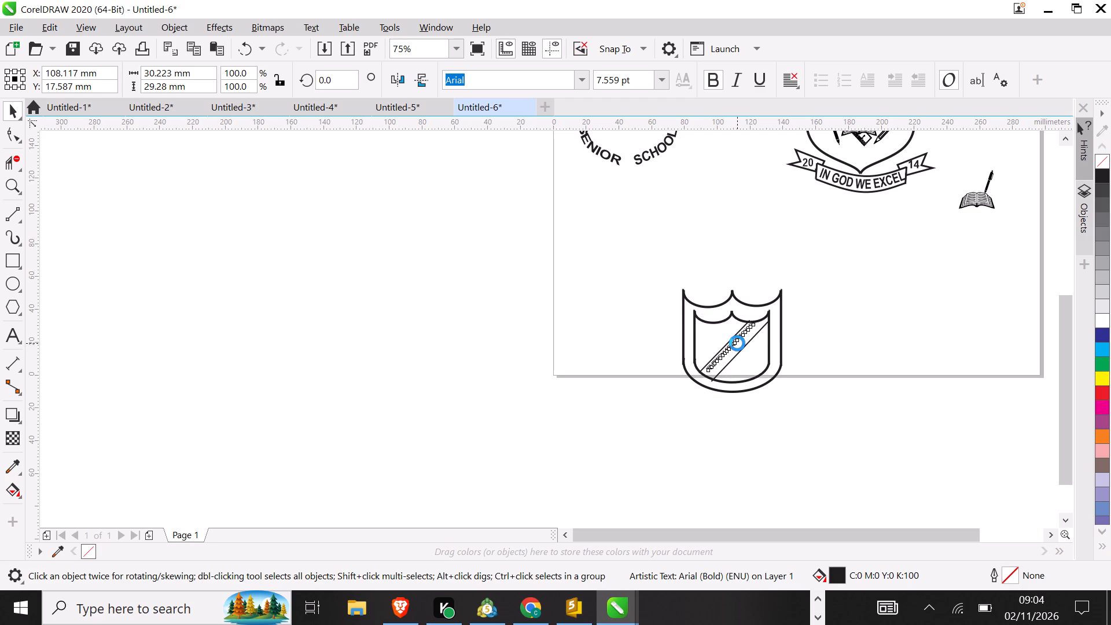
pyautogui.press('Left')
pyautogui.press('Left')
pyautogui.press('Left')
pyautogui.press('Left')
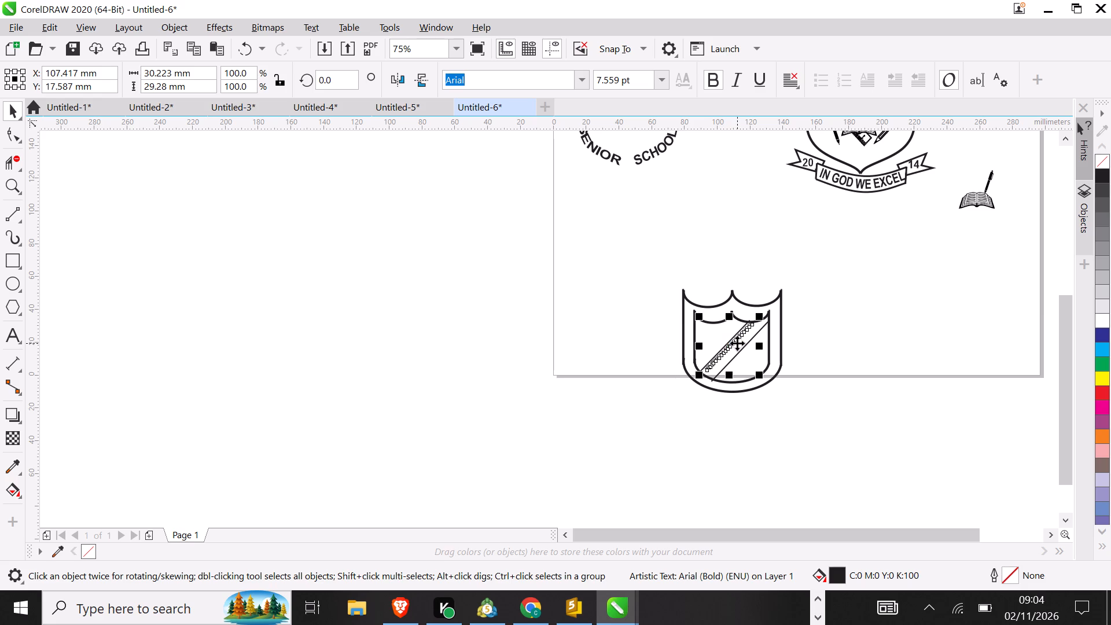
pyautogui.press('Down')
pyautogui.press('Down')
pyautogui.press('Down')
pyautogui.press('Down')
pyautogui.click(911, 409)
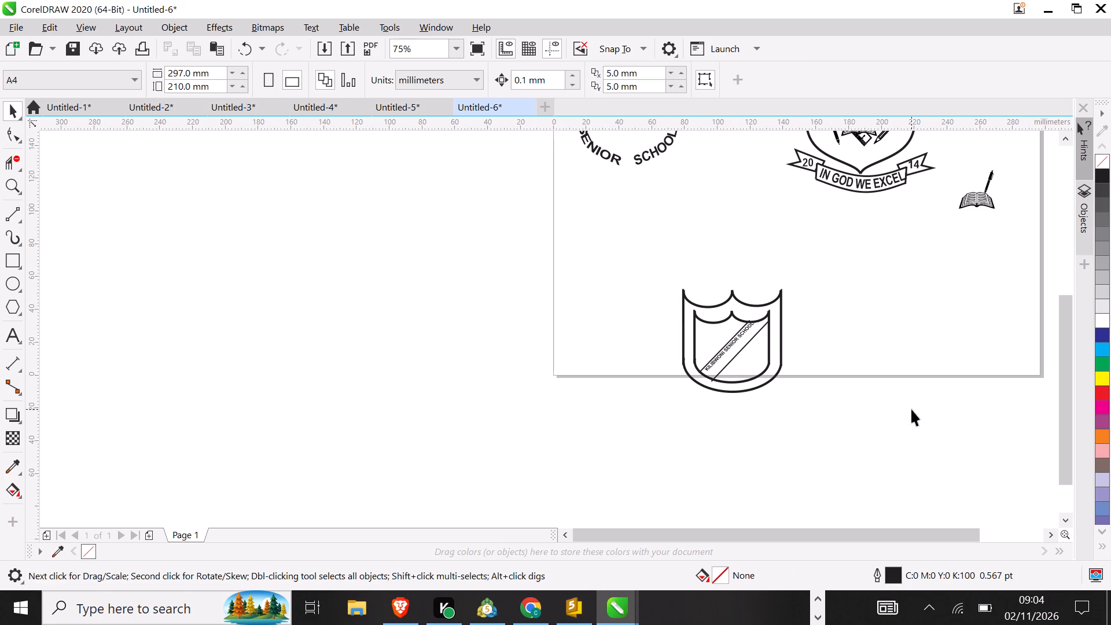
# Nudge the KILIBWONI SENIOR SCHOOL text down by about 1.3 mm within the diagonal band, to a Y position of about 15.9 mm.
pyautogui.click(718, 359)
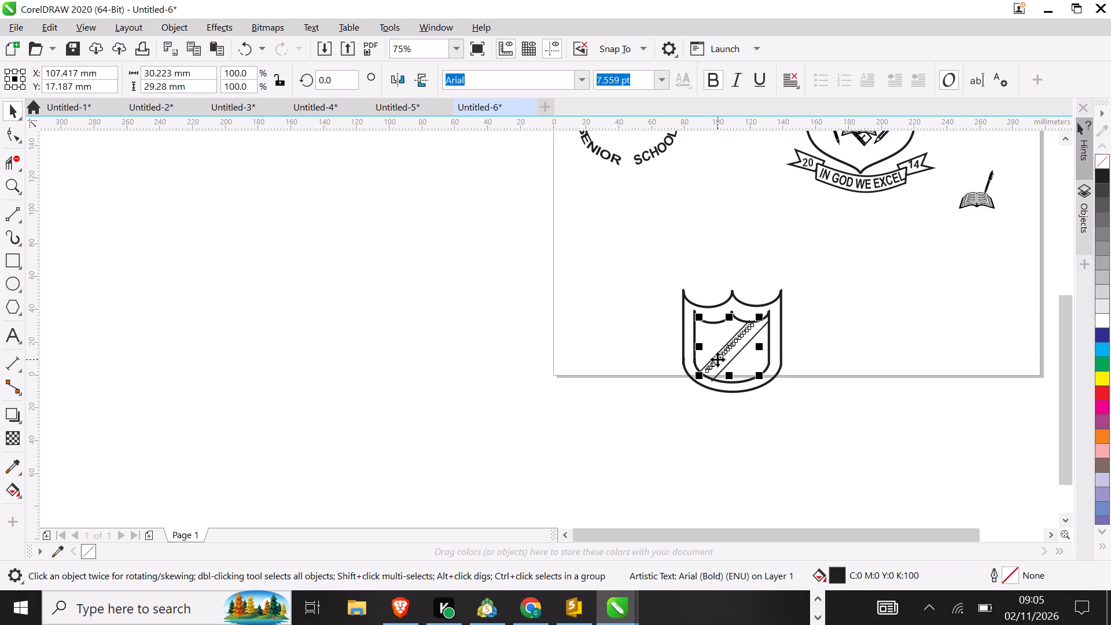
pyautogui.press('Down')
pyautogui.press('Down')
pyautogui.press('Down')
pyautogui.press('Down')
pyautogui.press('Down')
pyautogui.press('Down')
pyautogui.press('Down')
pyautogui.press('Down')
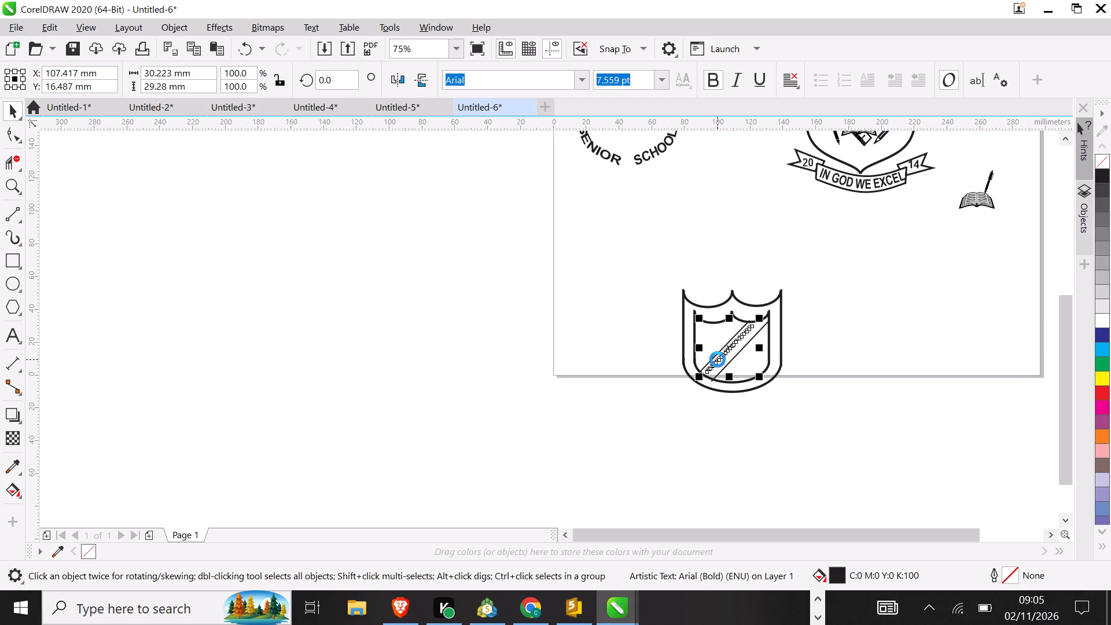
pyautogui.press('Down')
pyautogui.press('Down')
pyautogui.press('Down')
pyautogui.press('Down')
pyautogui.press('Down')
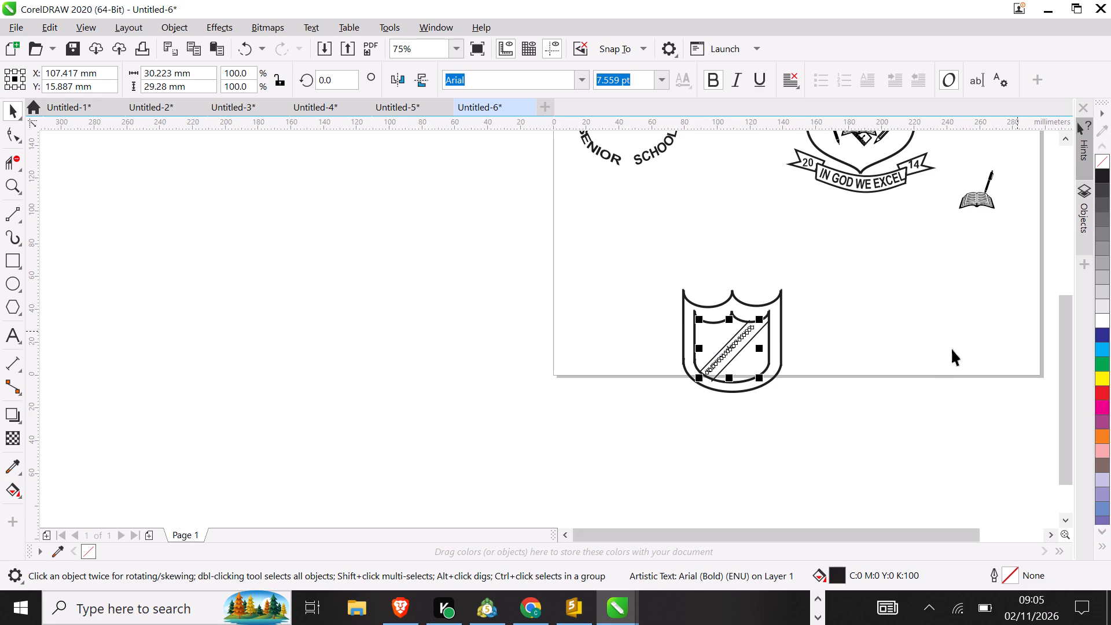
pyautogui.click(921, 355)
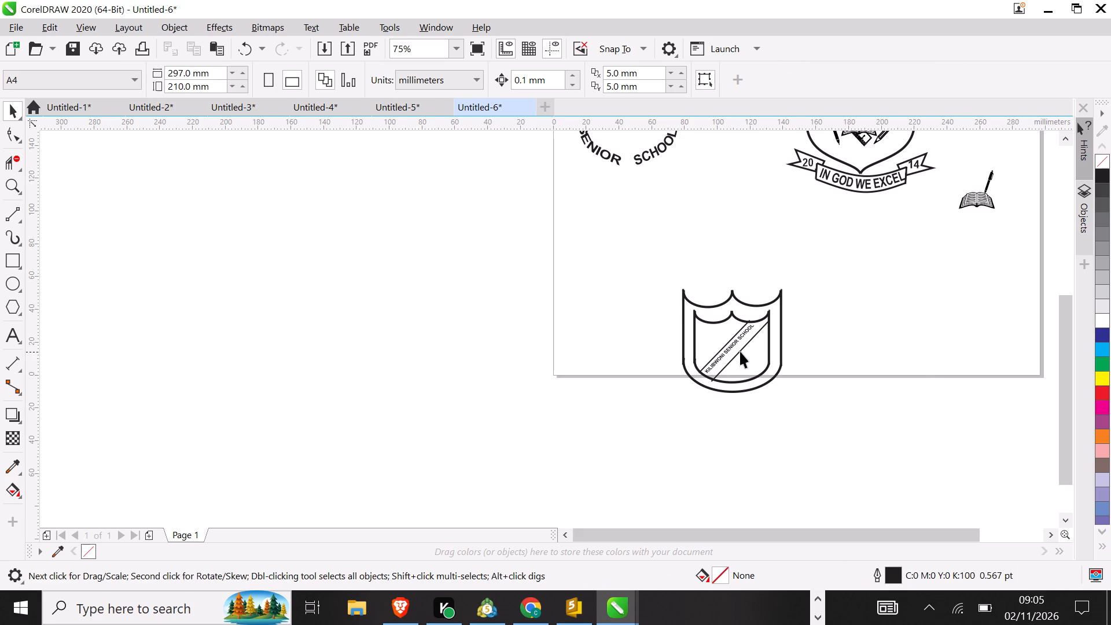
# Nudge the band's lower diagonal line left by about 4 mm towards the text, to an X position of about 110 mm.
pyautogui.click(740, 351)
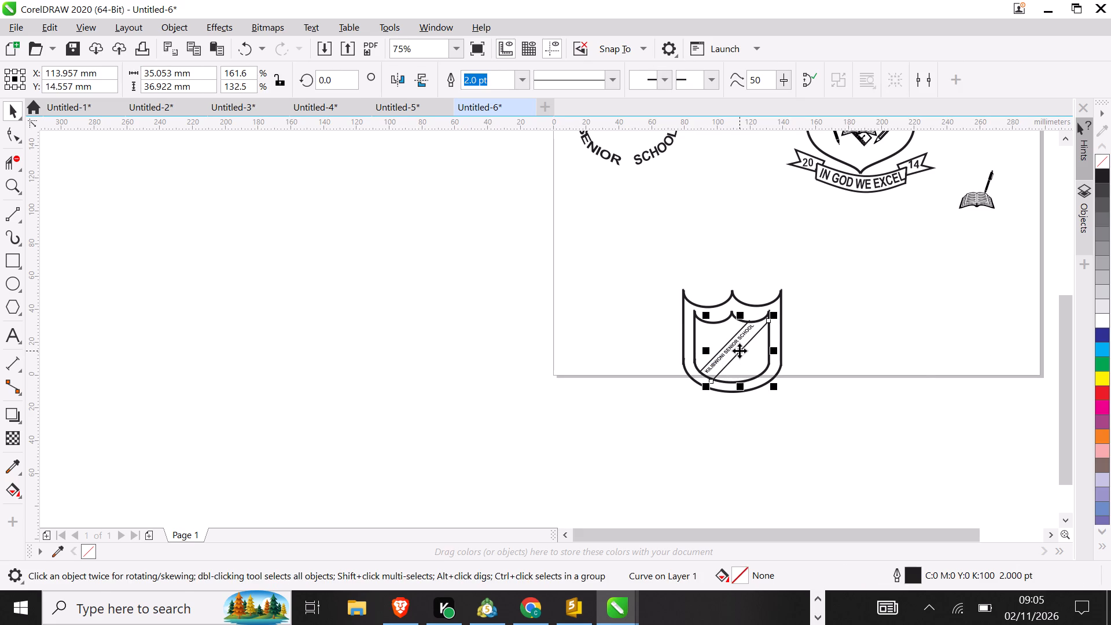
pyautogui.press('Left')
pyautogui.press('Left')
pyautogui.press('Left')
pyautogui.press('Left')
pyautogui.press('Left')
pyautogui.press('Left')
pyautogui.press('Left')
pyautogui.press('Left')
pyautogui.press('Left')
pyautogui.press('Left')
pyautogui.press('Left')
pyautogui.press('Left')
pyautogui.press('Left')
pyautogui.press('Left')
pyautogui.press('Left')
pyautogui.press('Left')
pyautogui.press('Left')
pyautogui.press('Left')
pyautogui.press('Left')
pyautogui.press('Left')
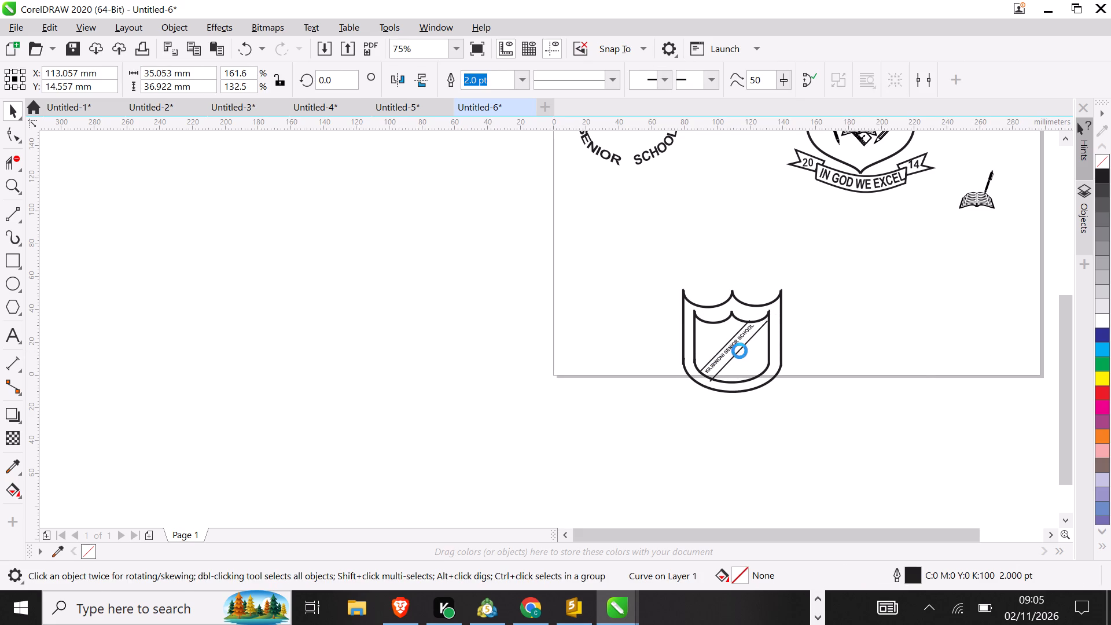
pyautogui.press('Left')
pyautogui.press('Left')
pyautogui.press('Left')
pyautogui.press('Left')
pyautogui.press('Left')
pyautogui.press('Left')
pyautogui.press('Left')
pyautogui.press('Left')
pyautogui.press('Left')
pyautogui.press('Left')
pyautogui.press('Left')
pyautogui.press('Left')
pyautogui.press('Left')
pyautogui.press('Left')
pyautogui.press('Left')
pyautogui.press('Left')
pyautogui.press('Left')
pyautogui.press('Left')
pyautogui.press('Left')
pyautogui.press('Left')
pyautogui.press('Left')
pyautogui.press('Left')
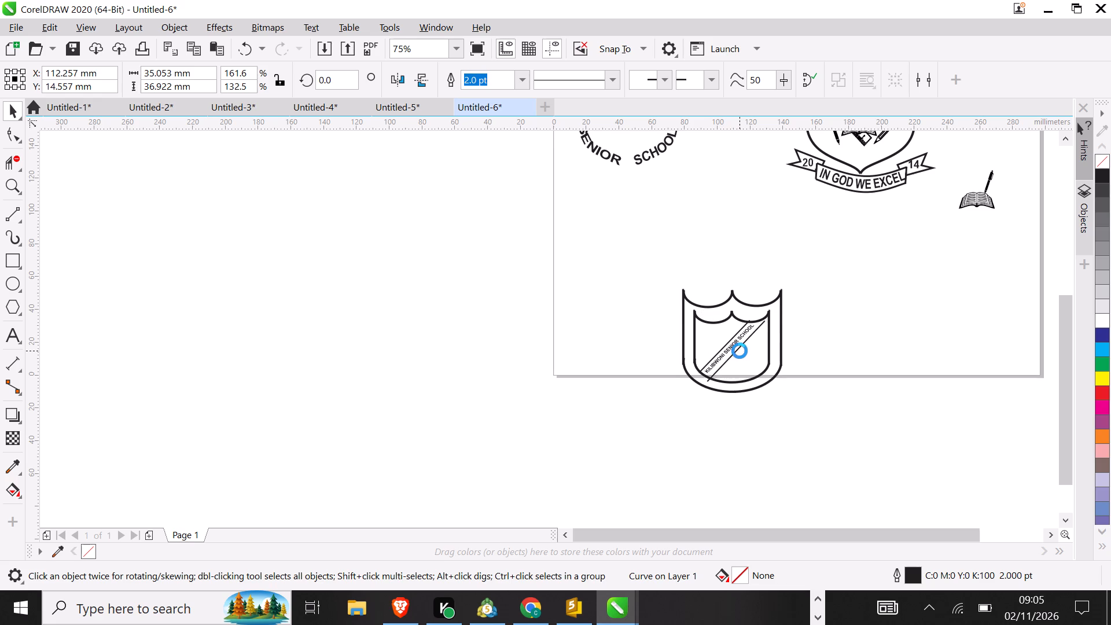
pyautogui.press('Left')
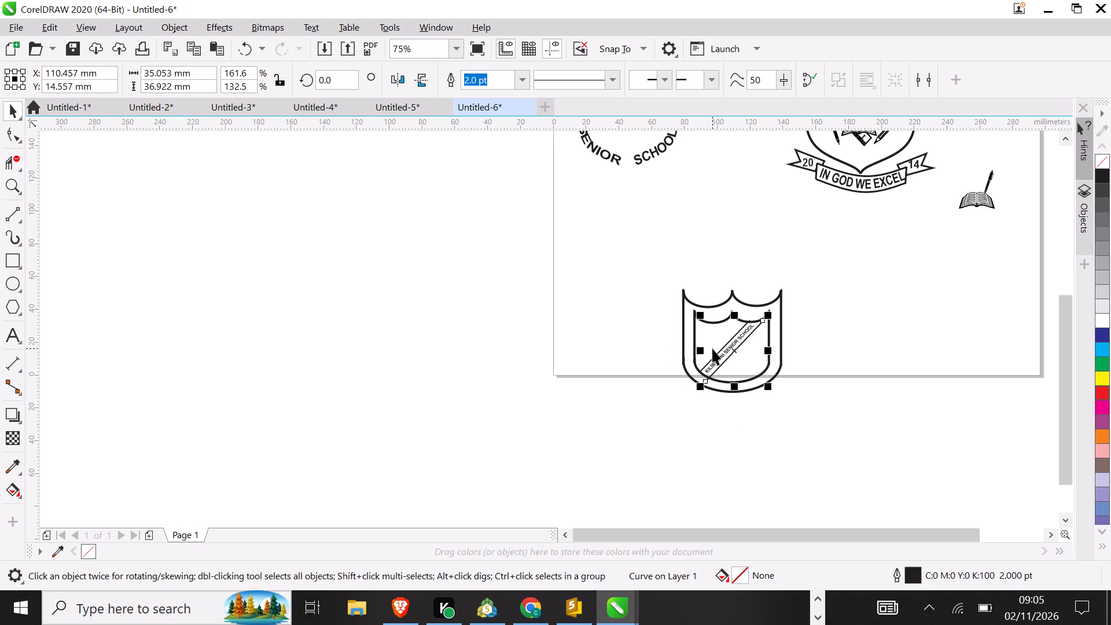
pyautogui.press('Left')
pyautogui.press('Left')
pyautogui.press('Left')
pyautogui.press('Left')
pyautogui.press('Left')
# Nudge the band's lower diagonal line up by about 0.8 mm and left to an X position of about 109.6 mm.
pyautogui.press('Up')
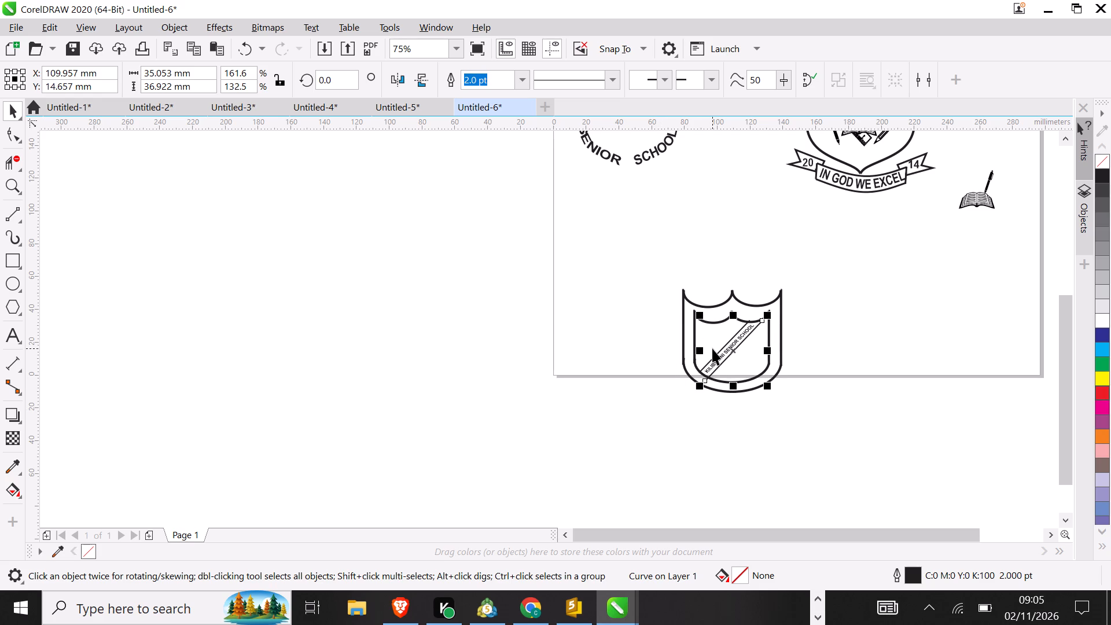
pyautogui.press('Up')
pyautogui.press('Up')
pyautogui.press('Up')
pyautogui.press('Up')
pyautogui.press('Up')
pyautogui.press('Left')
pyautogui.press('Left')
pyautogui.press('Left')
pyautogui.press('Left')
pyautogui.press('Up')
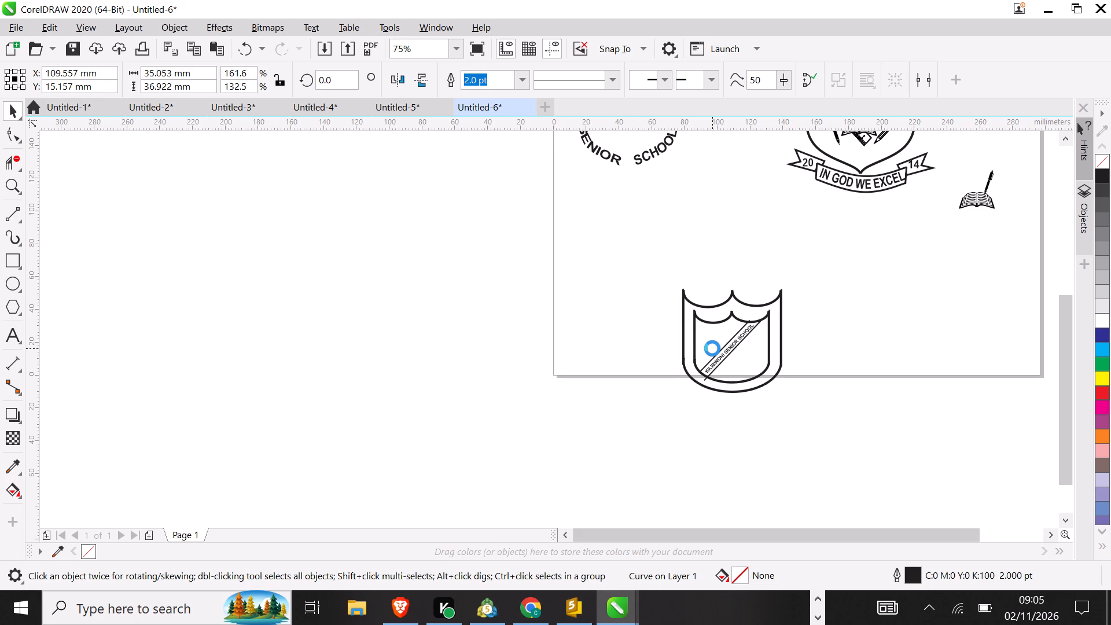
pyautogui.press('Up')
pyautogui.click(864, 321)
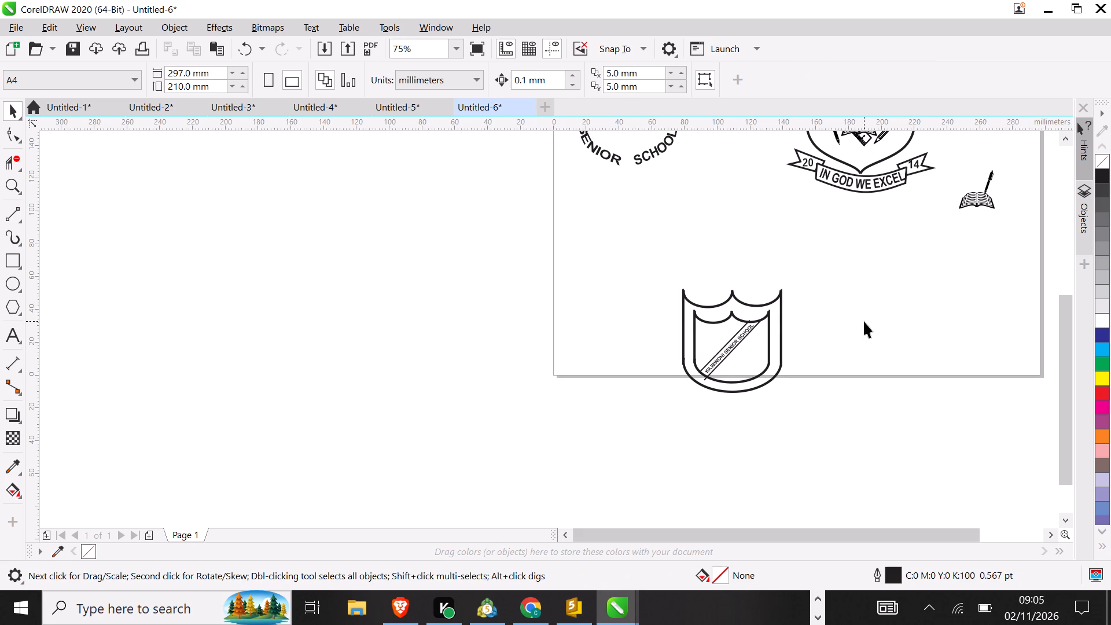
pyautogui.click(864, 321)
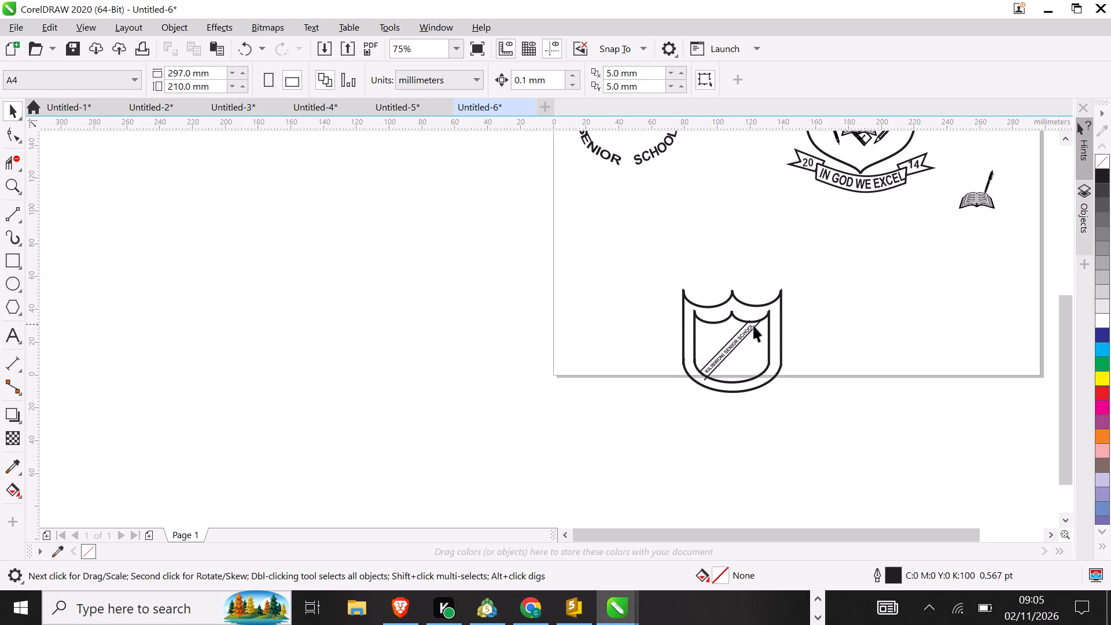
# Nudge the band's lower diagonal line up and right, to a position of about X 110.5 mm, Y 15.7 mm.
pyautogui.click(753, 325)
pyautogui.press('Up')
pyautogui.press('Up')
pyautogui.press('Up')
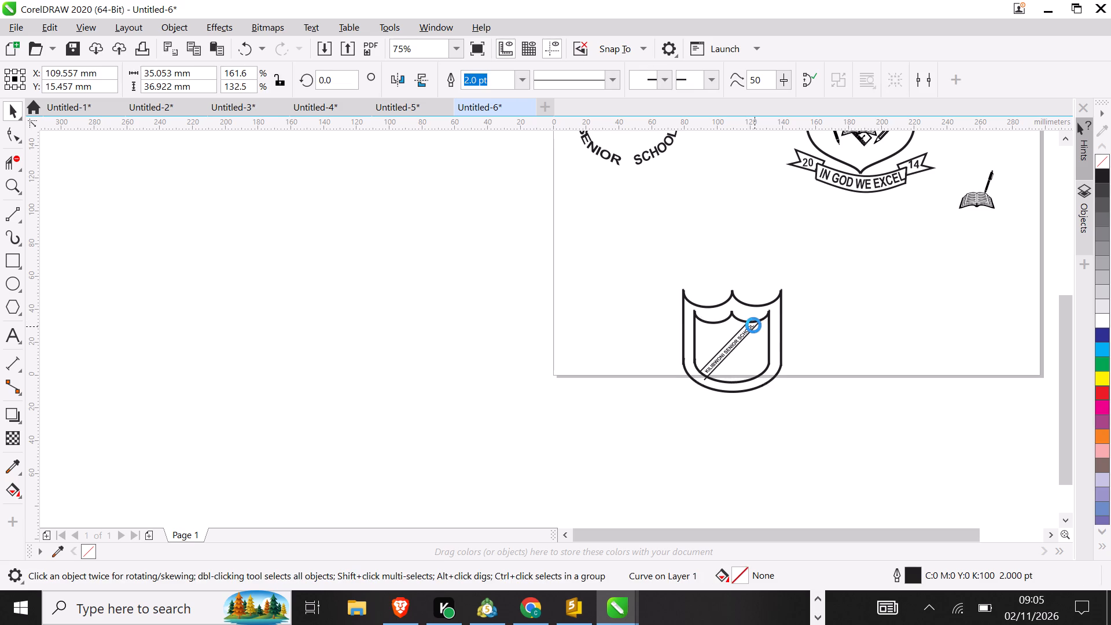
pyautogui.press('Right')
pyautogui.press('Right')
pyautogui.press('Right')
pyautogui.press('Right')
pyautogui.press('Right')
pyautogui.press('Right')
pyautogui.press('Right')
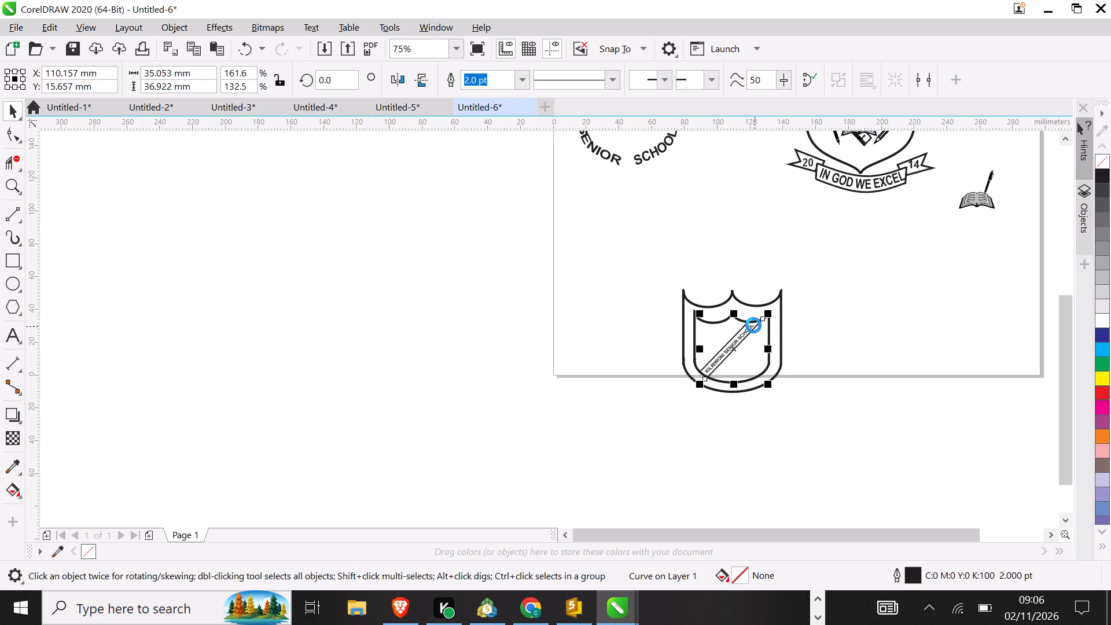
pyautogui.press('Right')
pyautogui.press('Right')
pyautogui.click(866, 323)
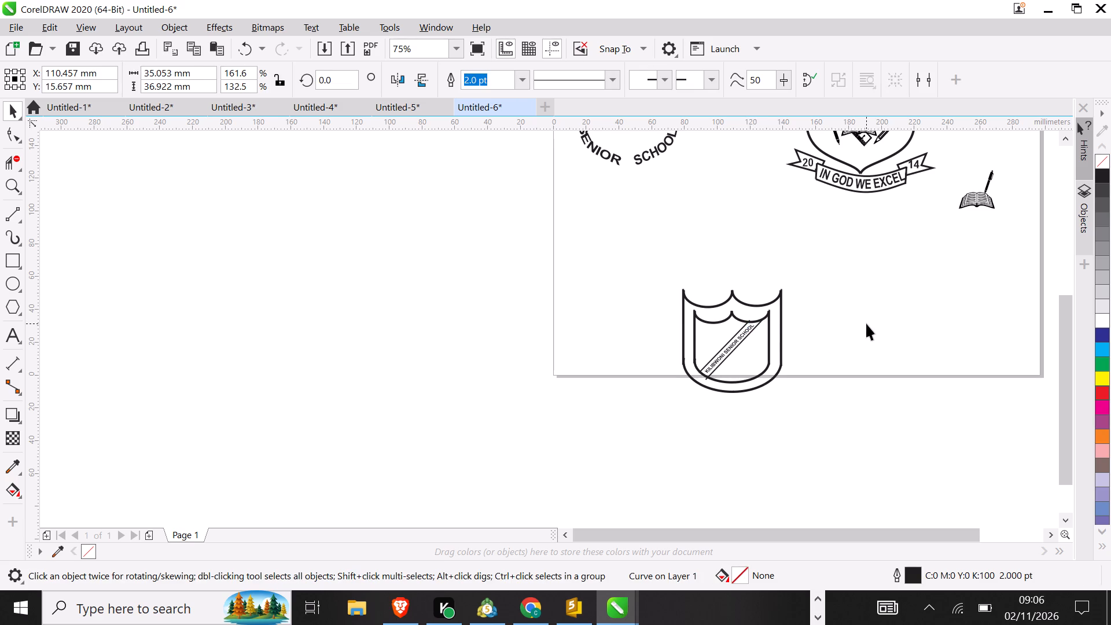
# Nudge the band's lower diagonal line up and right again, to a position of about X 111.2 mm, Y 17.1 mm.
pyautogui.click(733, 348)
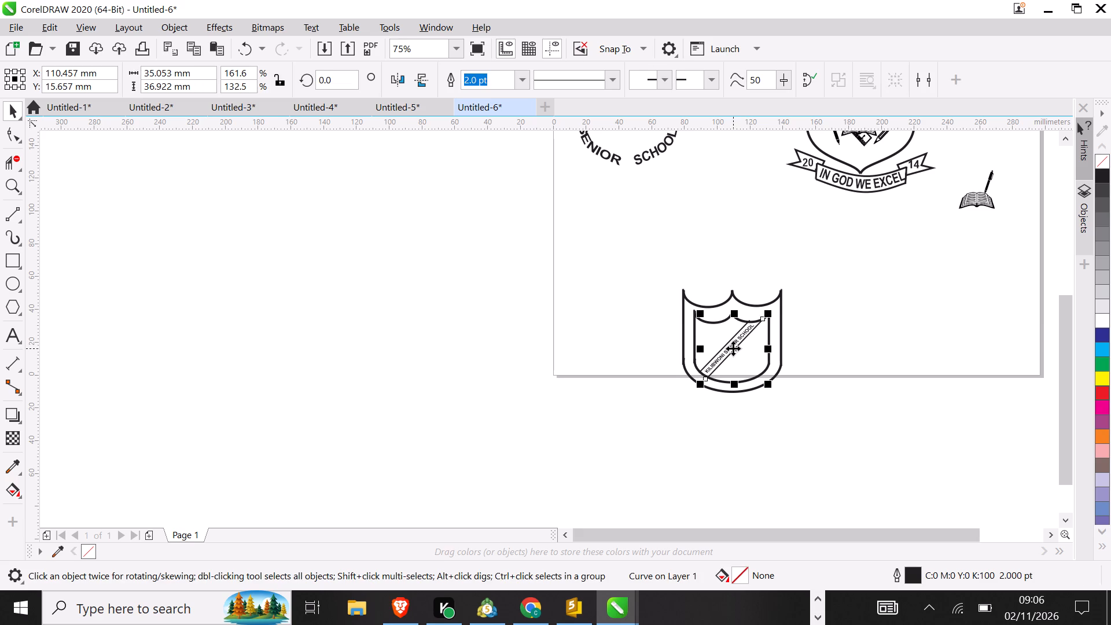
pyautogui.press('Up')
pyautogui.press('Up')
pyautogui.press('Up')
pyautogui.press('Up')
pyautogui.press('Up')
pyautogui.press('Up')
pyautogui.press('Up')
pyautogui.press('Up')
pyautogui.press('Up')
pyautogui.press('Up')
pyautogui.press('Up')
pyautogui.press('Up')
pyautogui.press('Up')
pyautogui.press('Up')
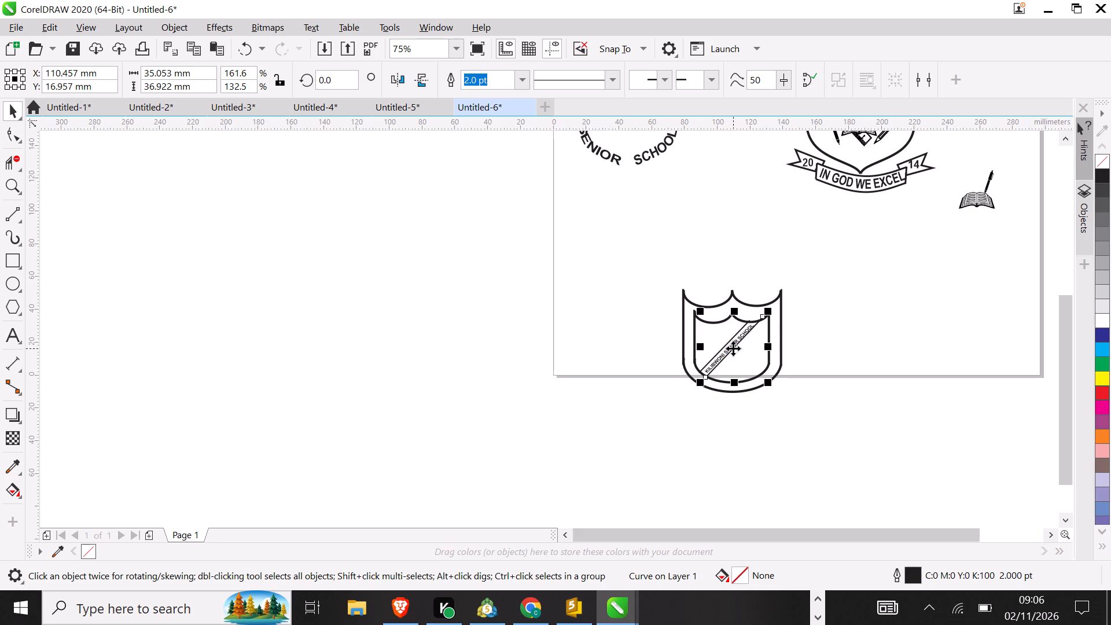
pyautogui.press('Up')
pyautogui.press('Right')
pyautogui.press('Right')
pyautogui.press('Right')
pyautogui.press('Right')
pyautogui.press('Right')
pyautogui.press('Right')
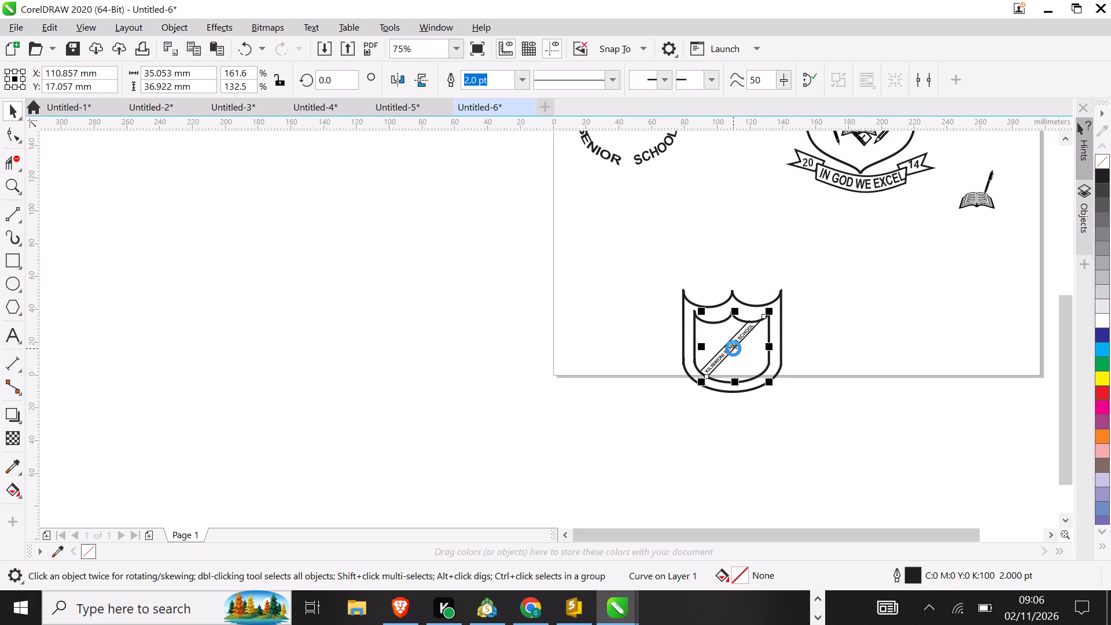
pyautogui.press('Right')
pyautogui.click(908, 339)
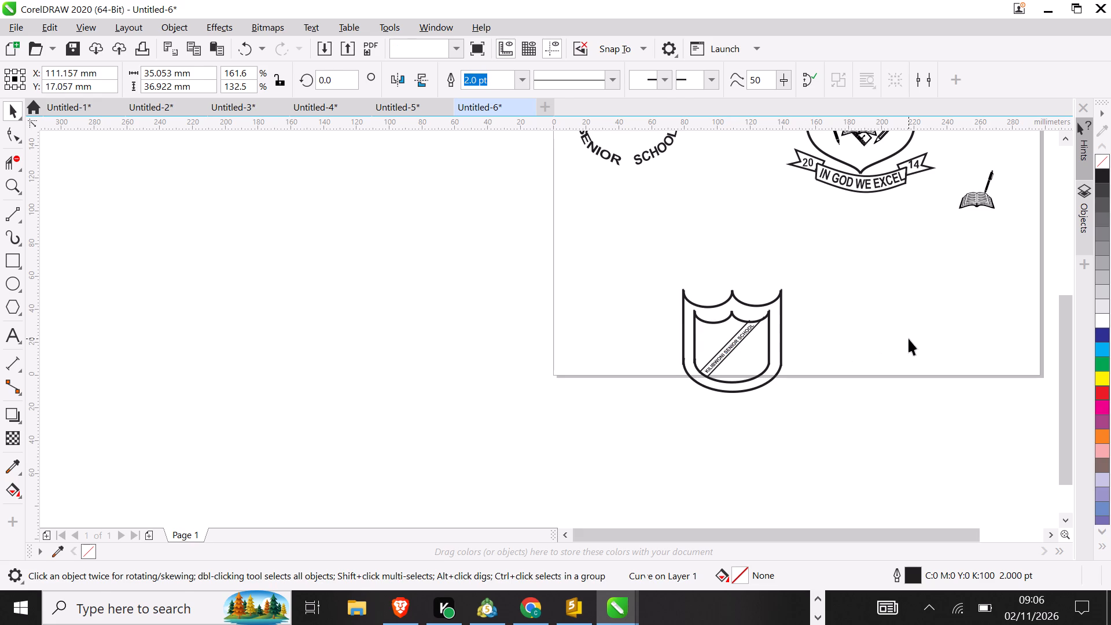
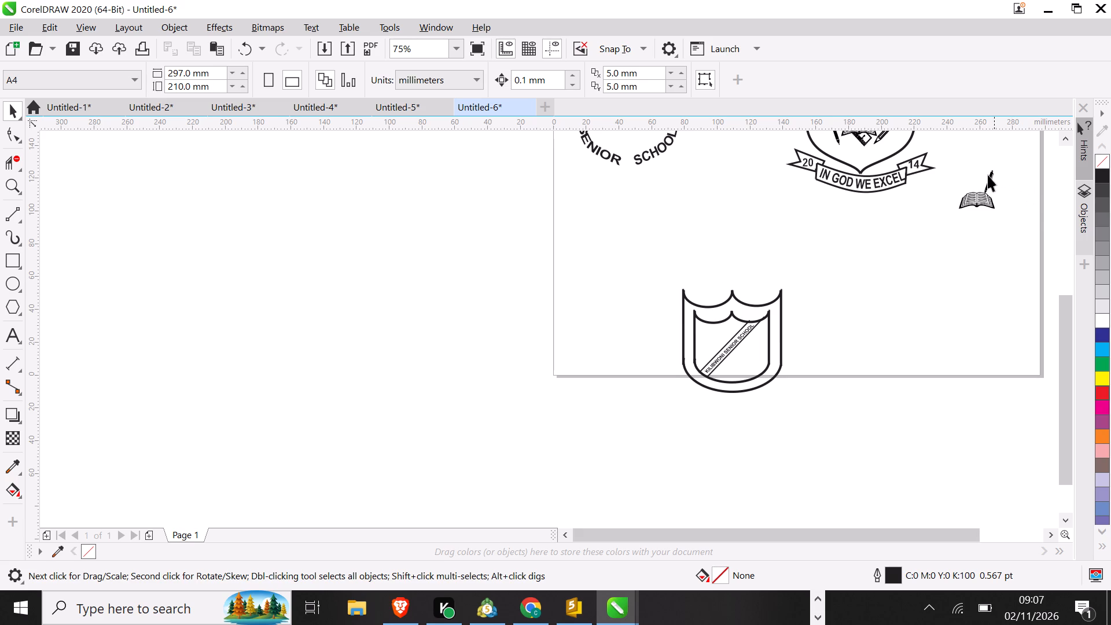
# Move the whole book-and-pen artwork down to the blank area beside the shield, at about X 196.2 mm, Y 20.3 mm.
pyautogui.moveTo(1017, 161); pyautogui.dragTo(939, 238)
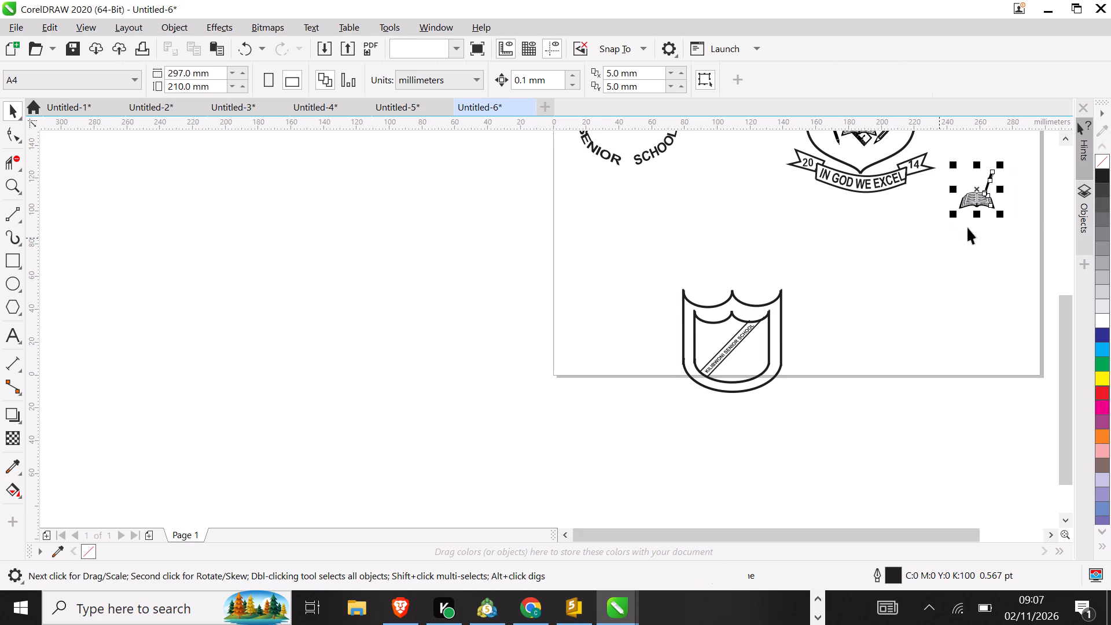
pyautogui.moveTo(974, 188); pyautogui.dragTo(728, 383)
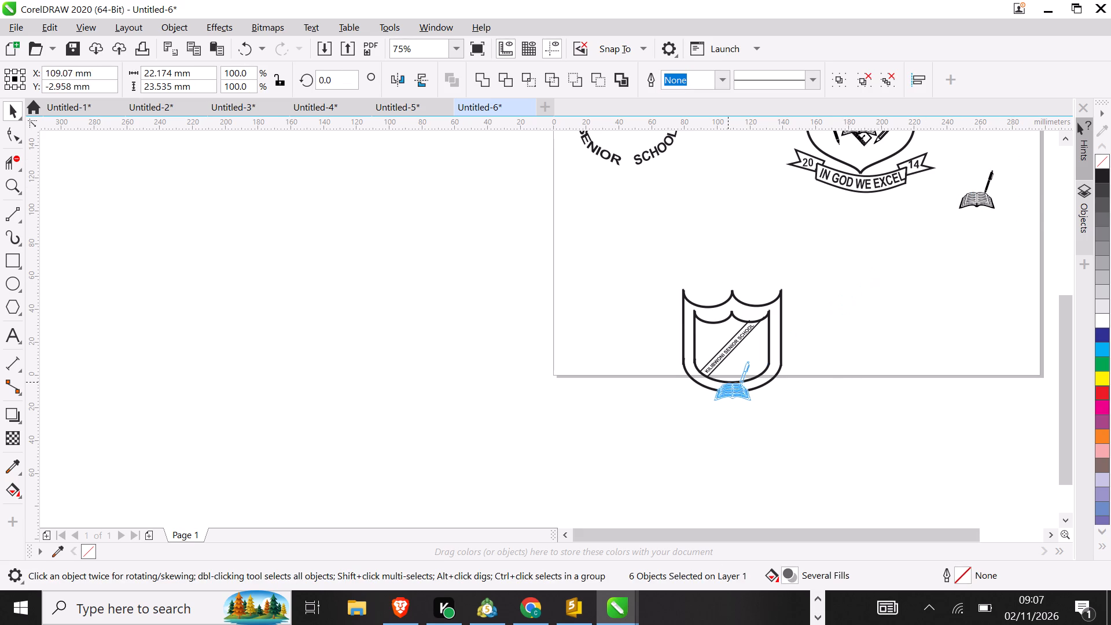
pyautogui.moveTo(728, 383); pyautogui.dragTo(735, 355)
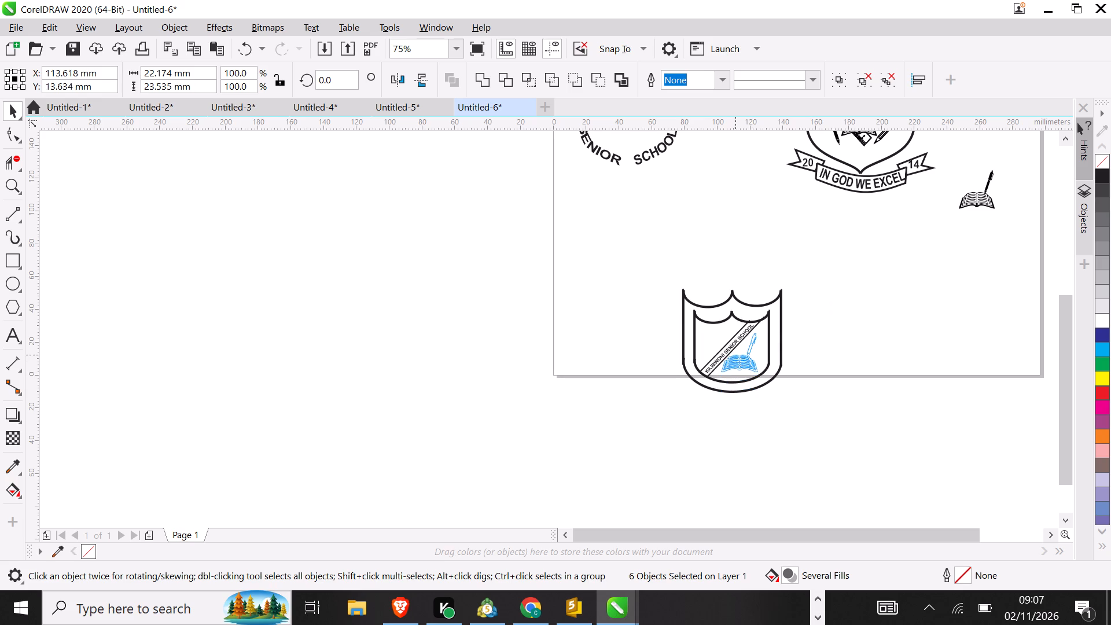
pyautogui.moveTo(735, 355); pyautogui.dragTo(871, 344)
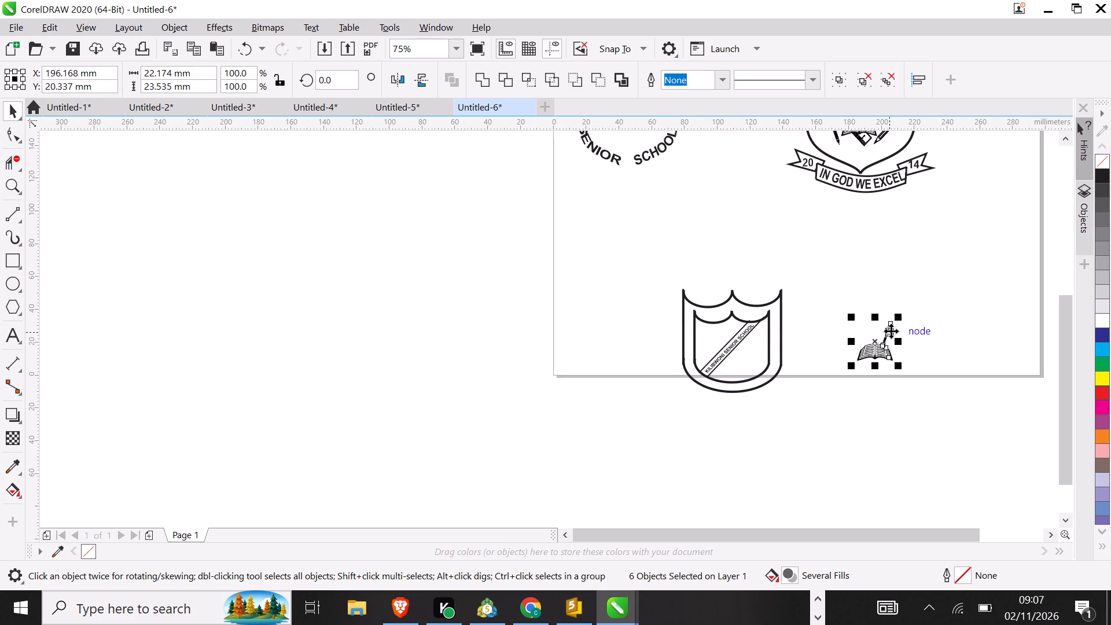
# Scale the book-and-pen artwork down proportionally to about 16.5 mm wide and 17.5 mm high.
pyautogui.moveTo(897, 314); pyautogui.dragTo(895, 324)
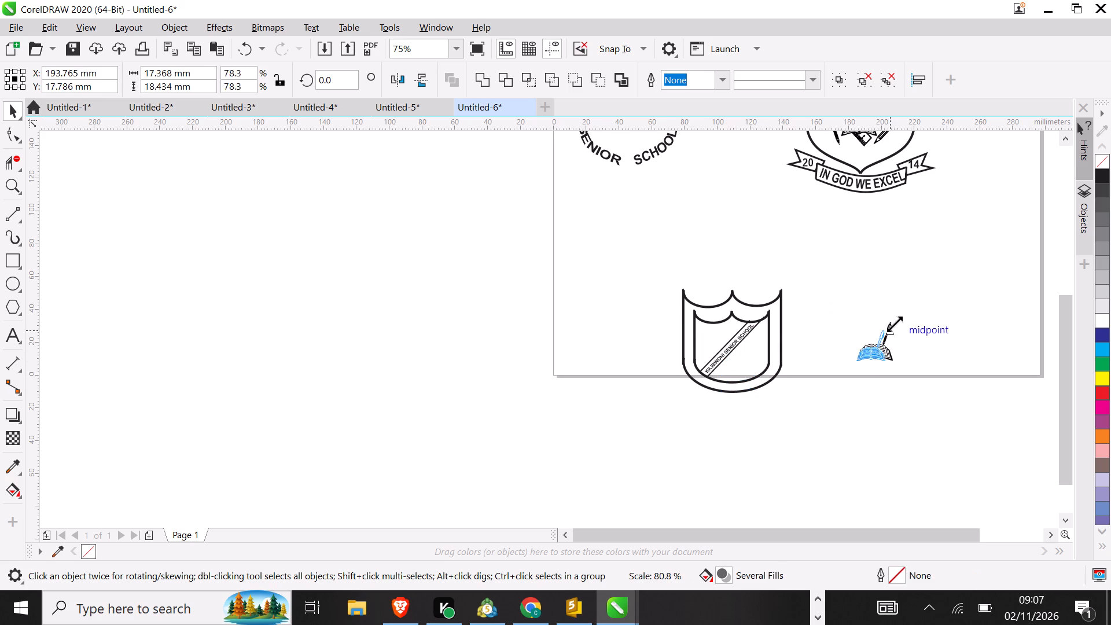
pyautogui.moveTo(895, 324); pyautogui.dragTo(893, 324)
# Place the book-and-pen artwork inside the inner shield below the diagonal name band, at about X 116.6 mm, Y 12.3 mm, and deselect it.
pyautogui.moveTo(870, 345); pyautogui.dragTo(804, 363)
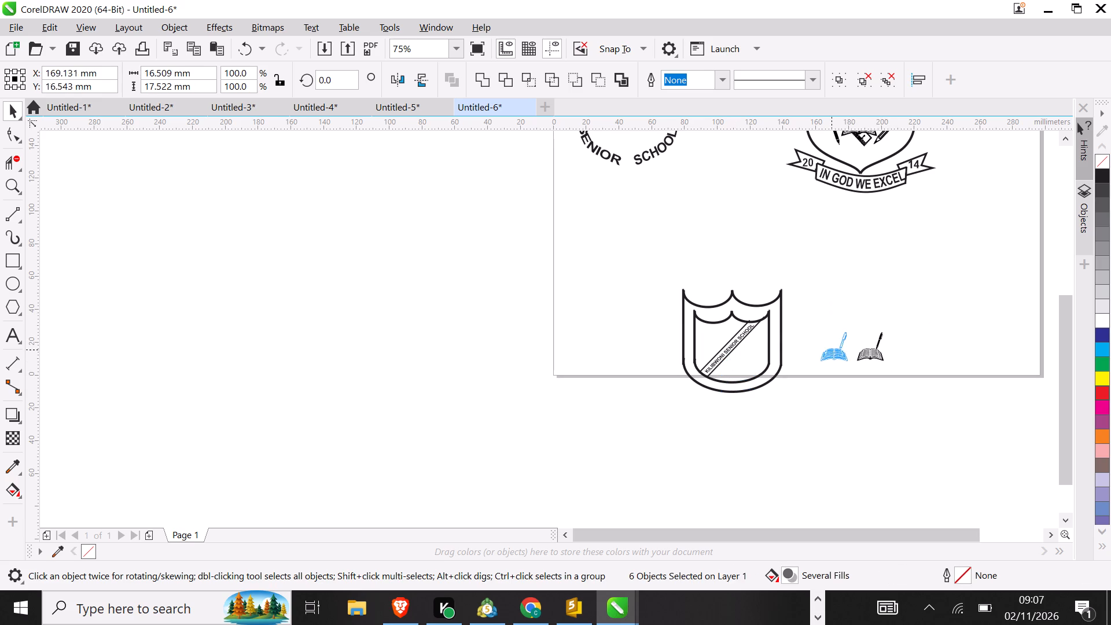
pyautogui.moveTo(804, 363); pyautogui.dragTo(745, 356)
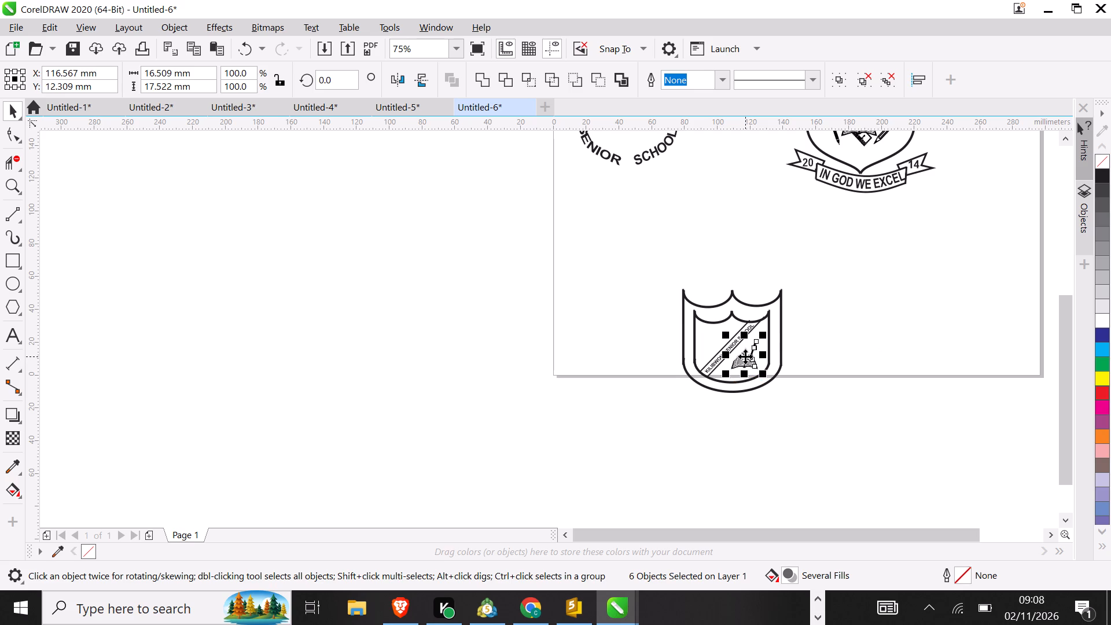
pyautogui.click(840, 344)
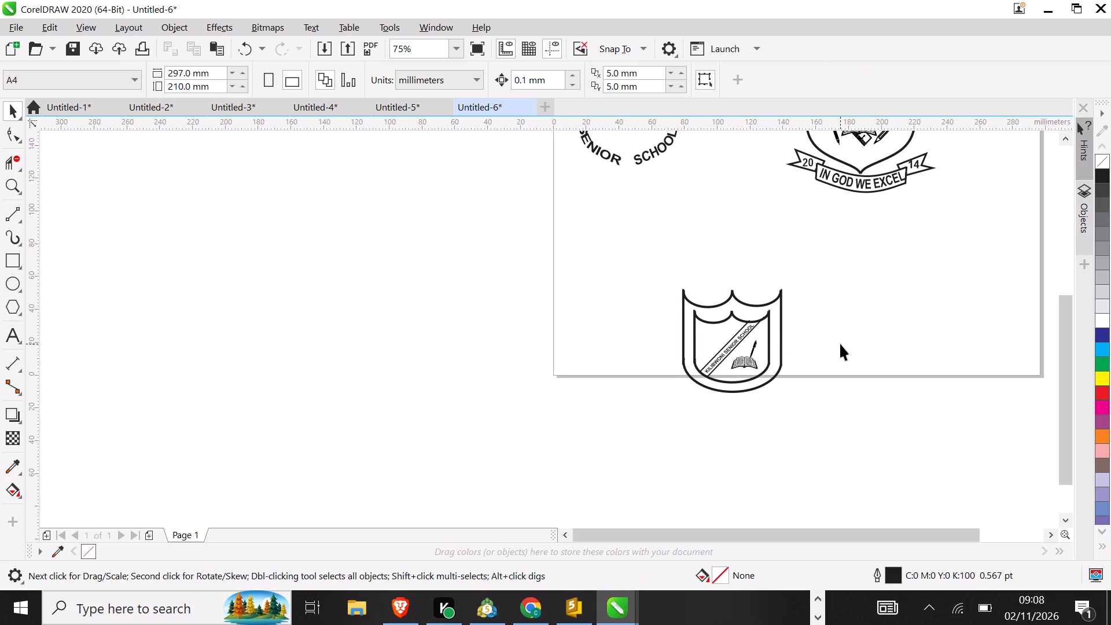
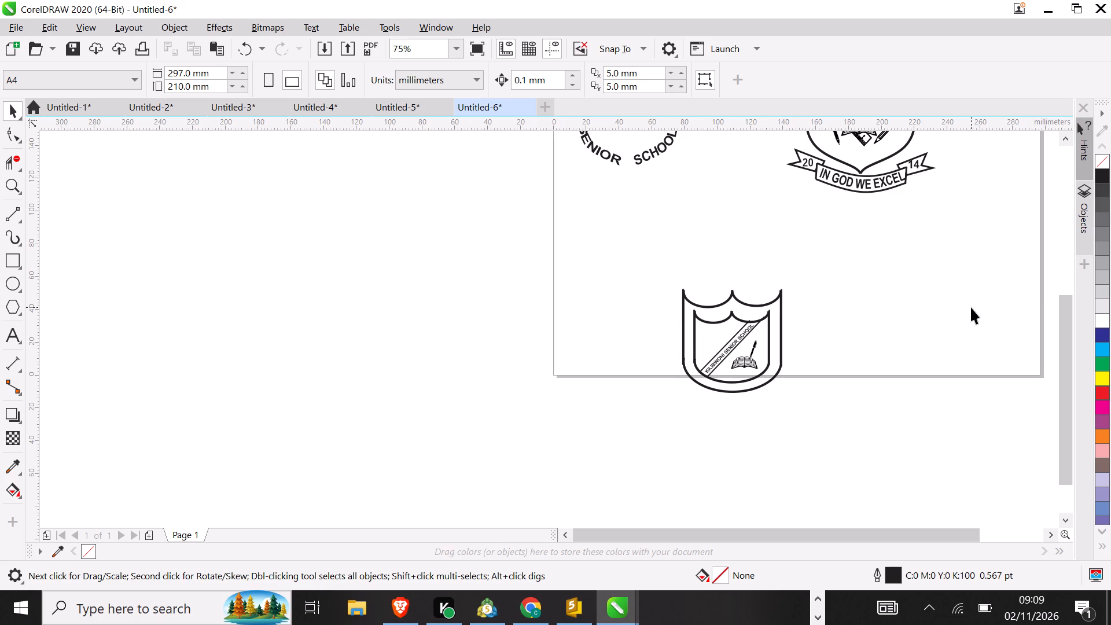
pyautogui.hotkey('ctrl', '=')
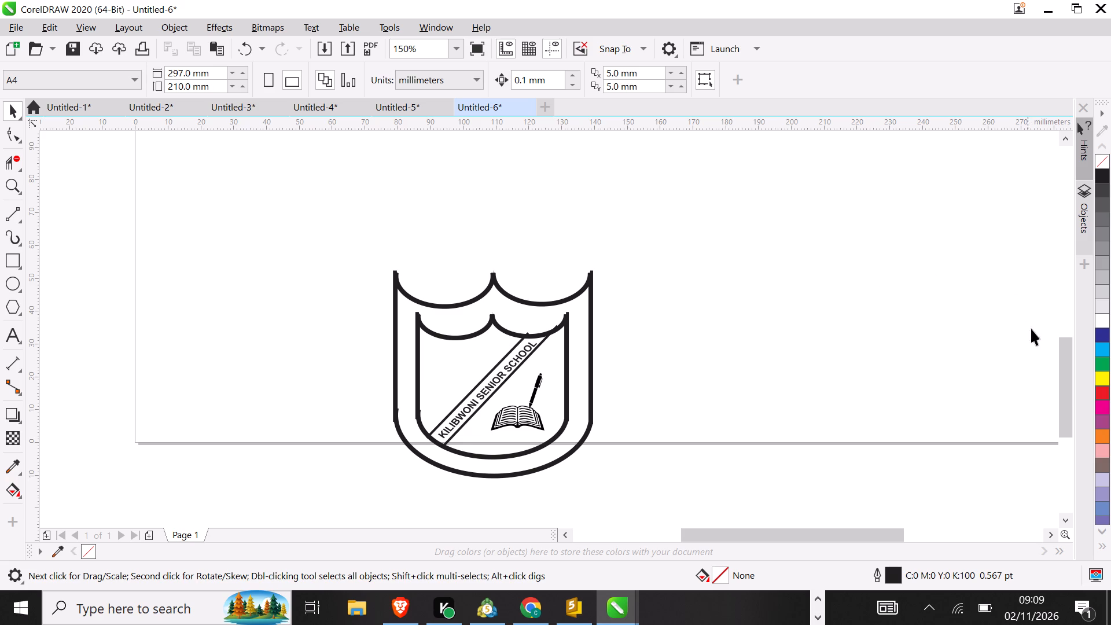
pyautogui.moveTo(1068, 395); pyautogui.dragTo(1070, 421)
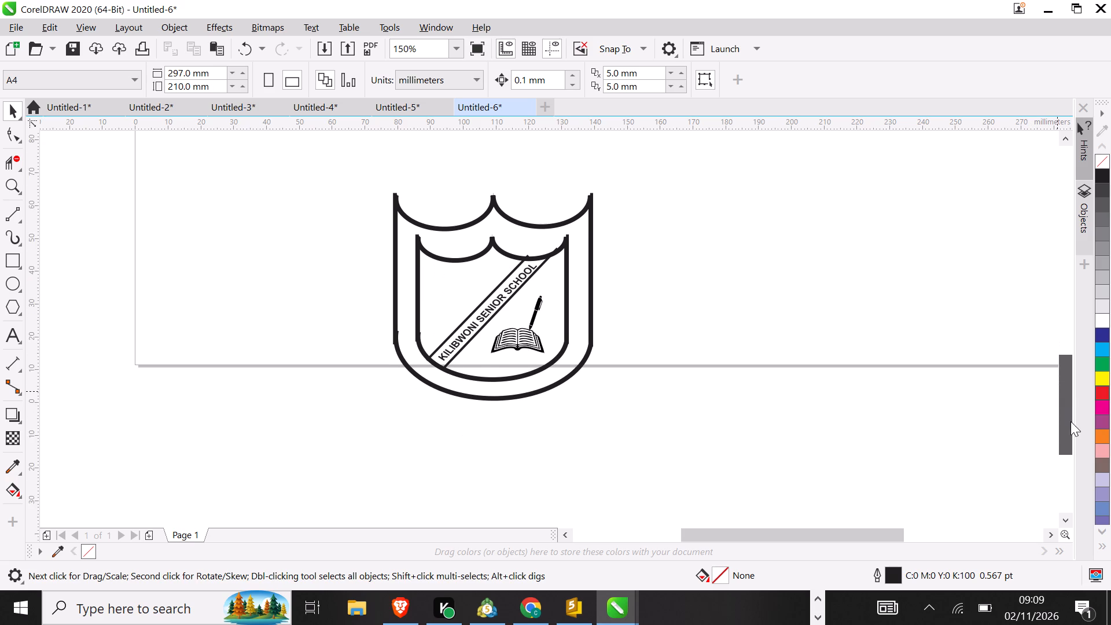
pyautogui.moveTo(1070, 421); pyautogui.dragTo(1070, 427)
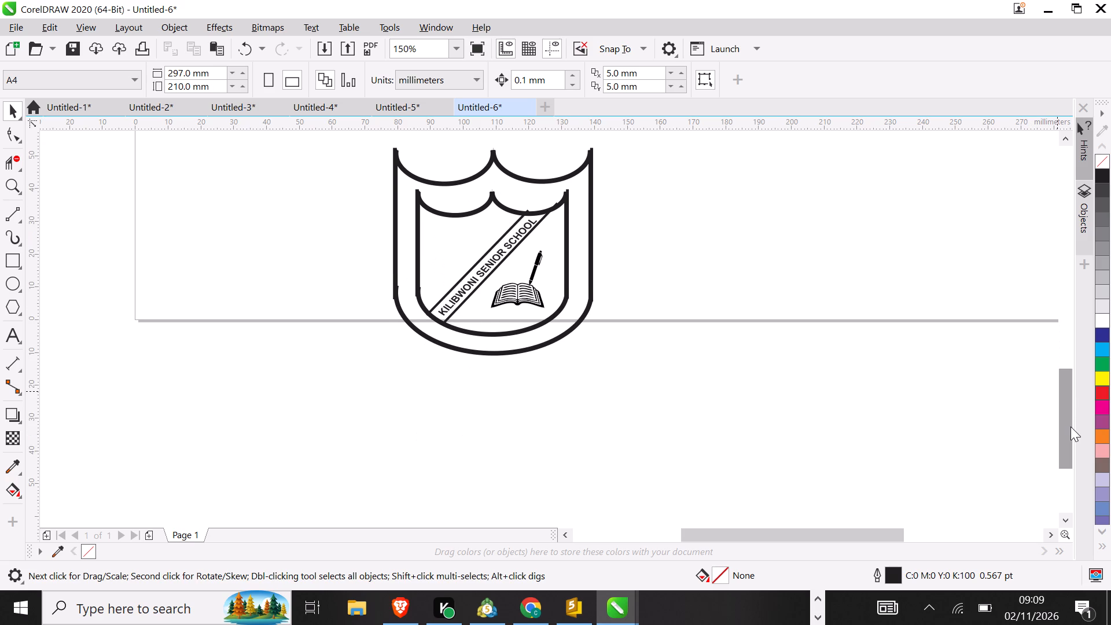